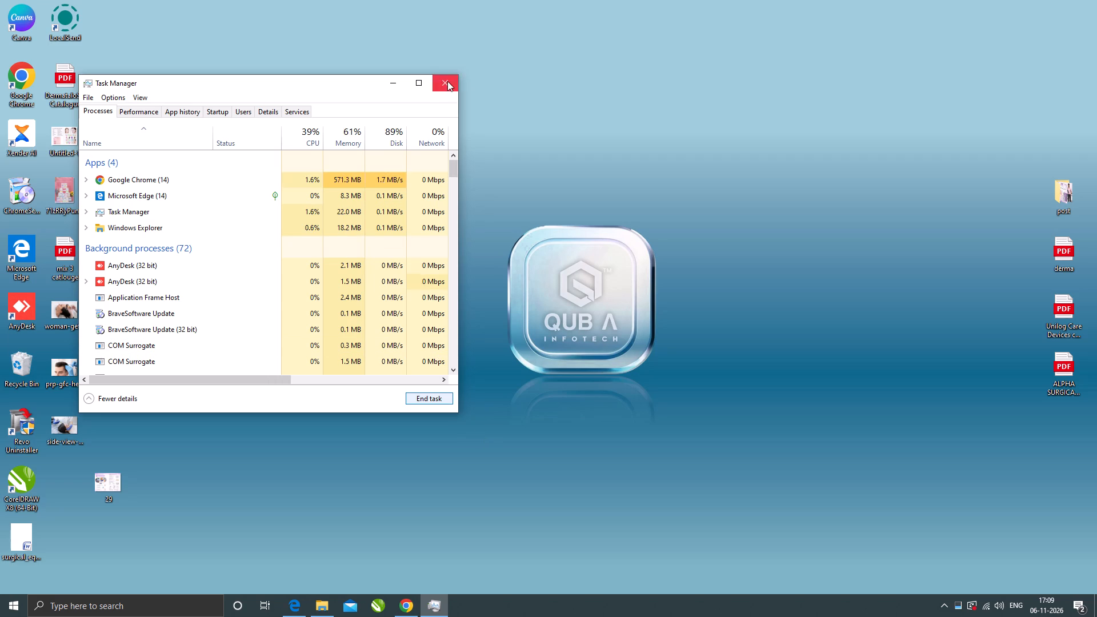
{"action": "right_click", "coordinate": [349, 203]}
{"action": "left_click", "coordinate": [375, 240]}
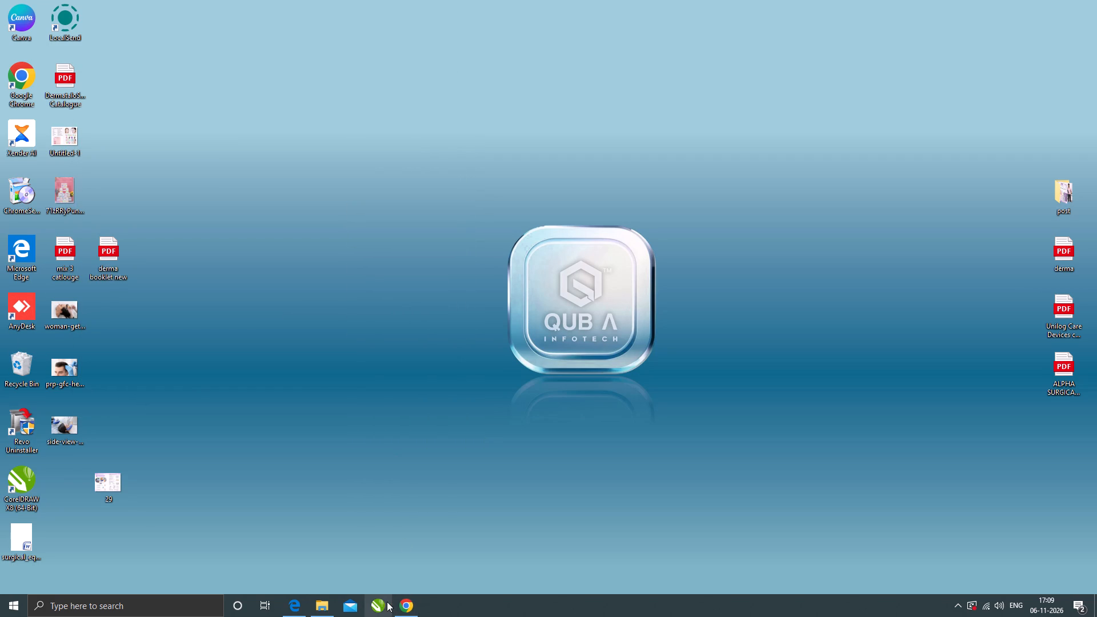
Turn on Airplane mode to take the computer offline.
{"action": "left_click", "coordinate": [988, 607]}
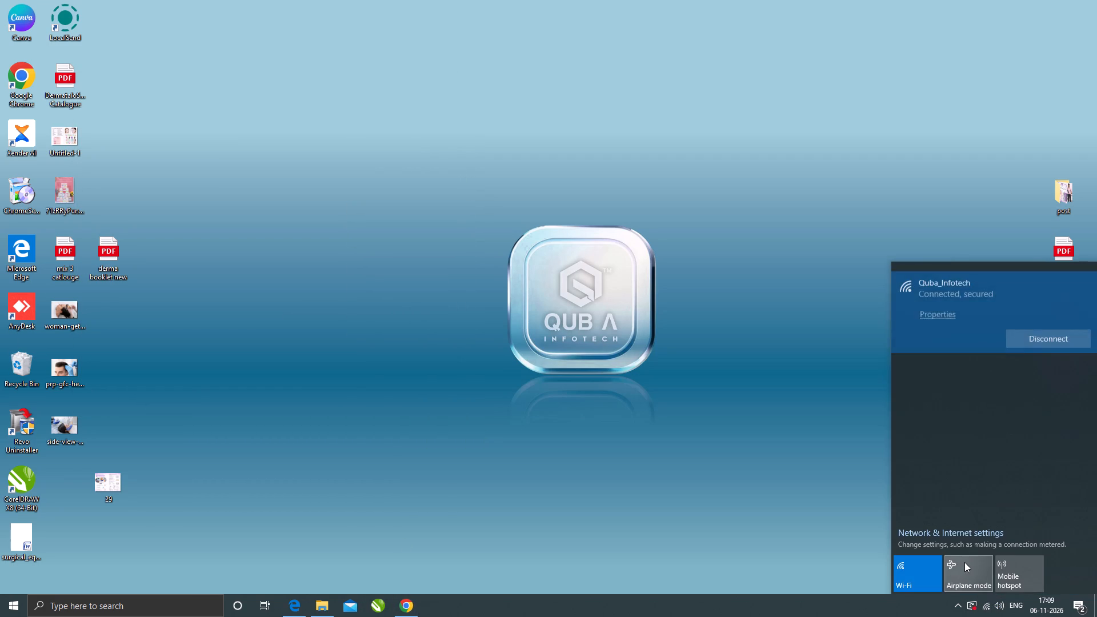
{"action": "left_click", "coordinate": [964, 562]}
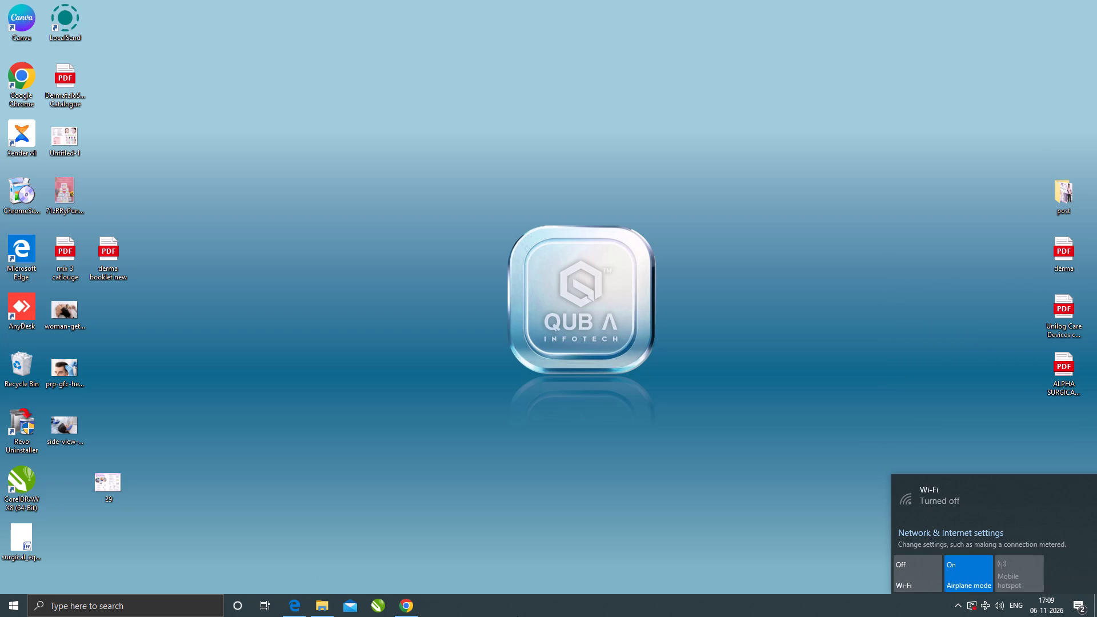
Launch CorelDRAW X8 and skip the account sign-in.
{"action": "left_click", "coordinate": [378, 606]}
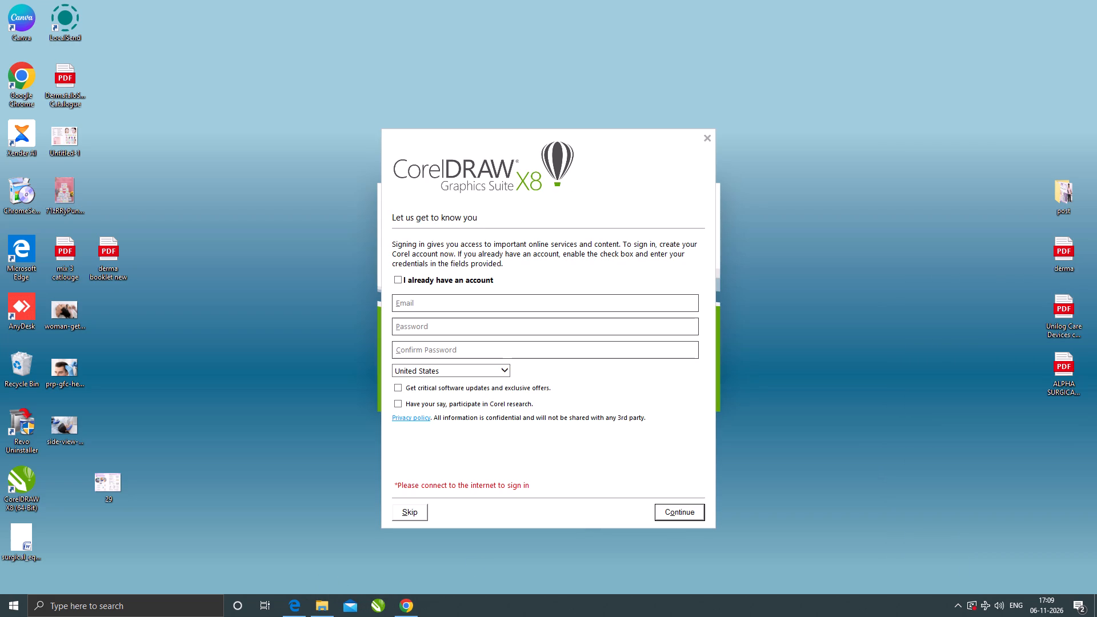
{"action": "left_click", "coordinate": [403, 514]}
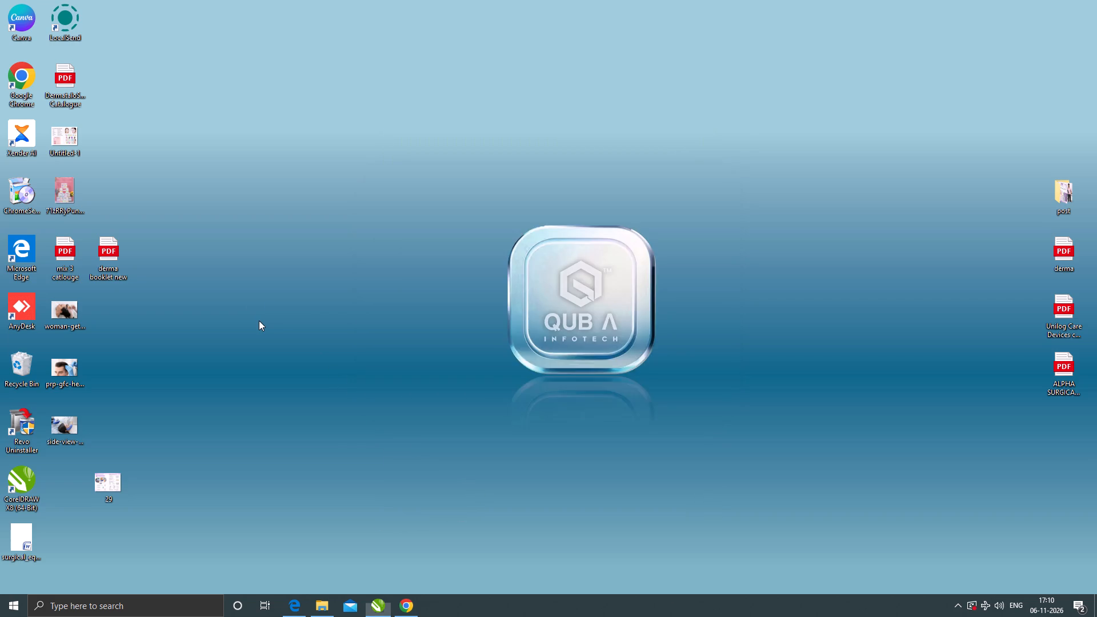
Open the drawing RETIPEEL.cdr from the Retipeel exo folder inside unilog work > POST.
{"action": "left_click", "coordinate": [624, 333]}
{"action": "left_click", "coordinate": [623, 333]}
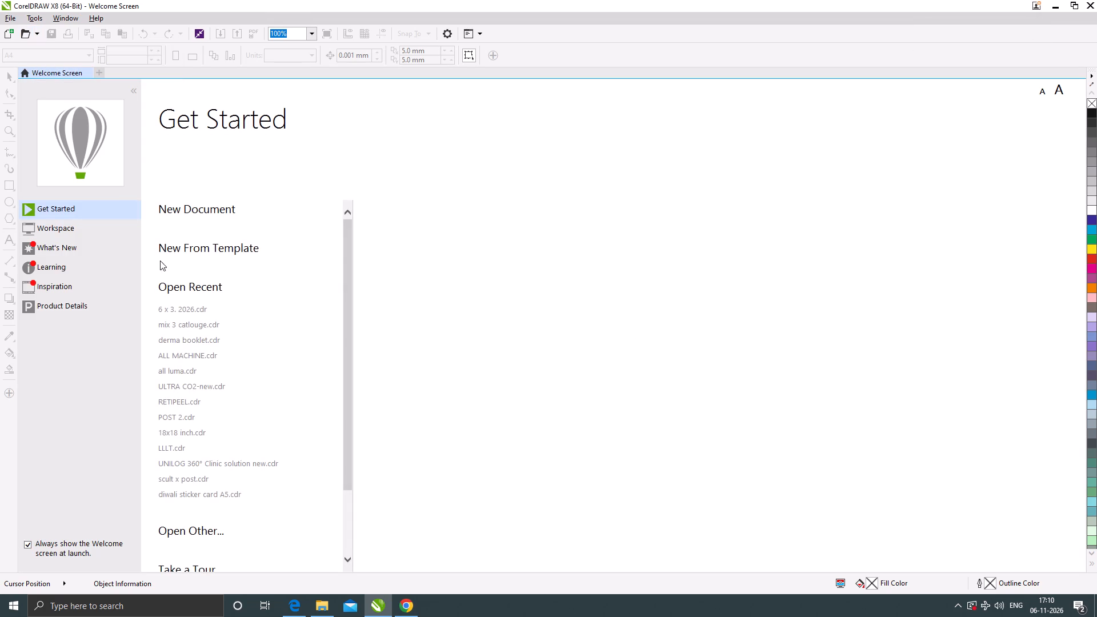
{"action": "left_click", "coordinate": [23, 33]}
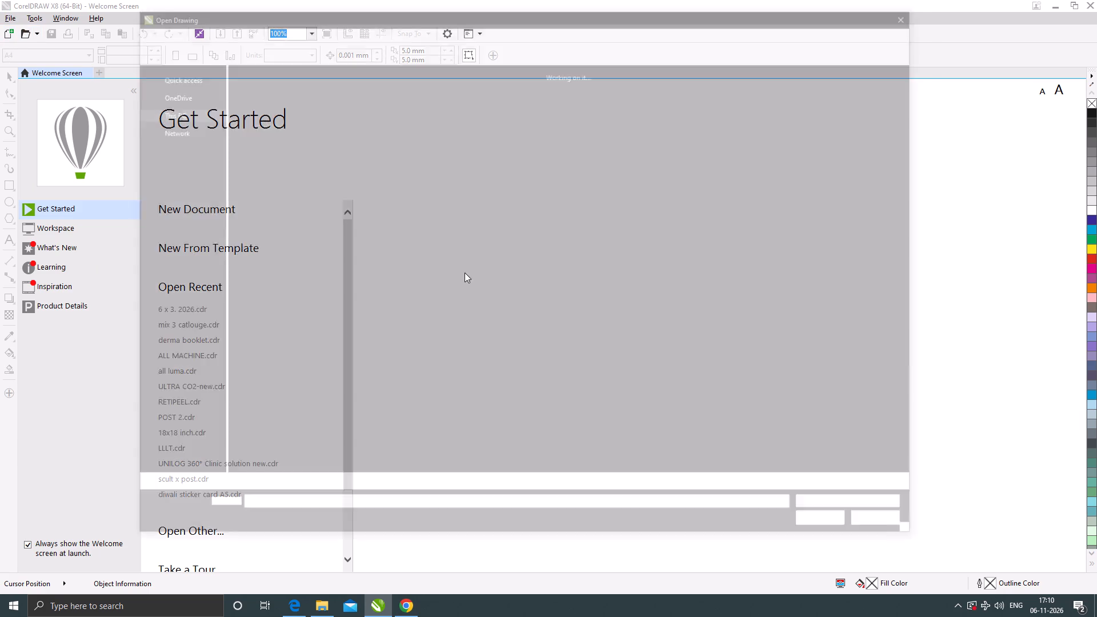
{"action": "left_click", "coordinate": [367, 30]}
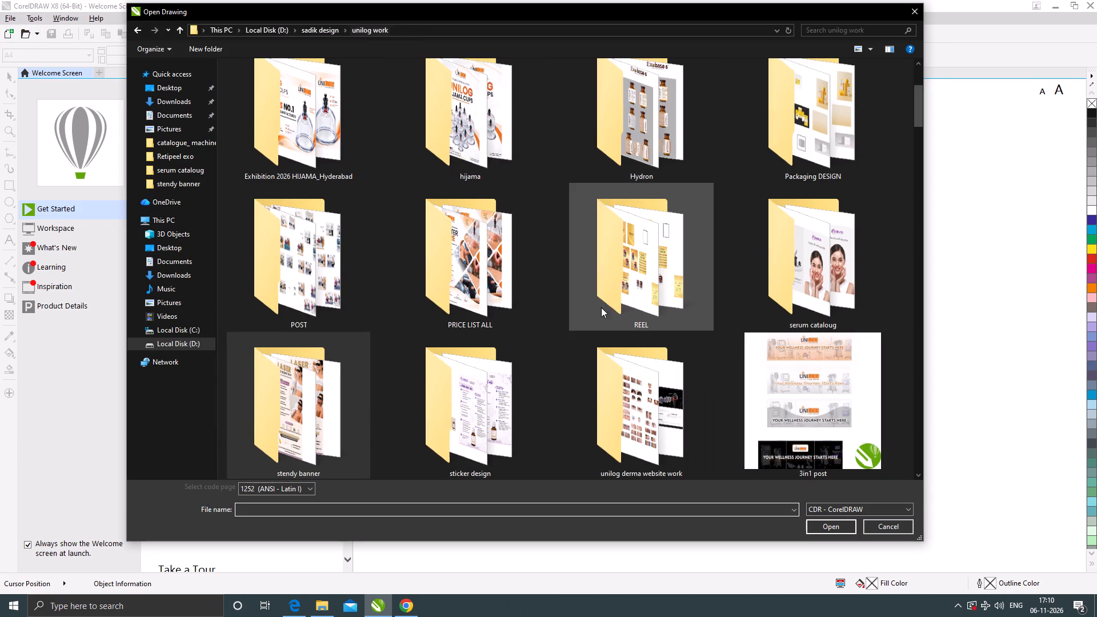
{"action": "left_click", "coordinate": [644, 266]}
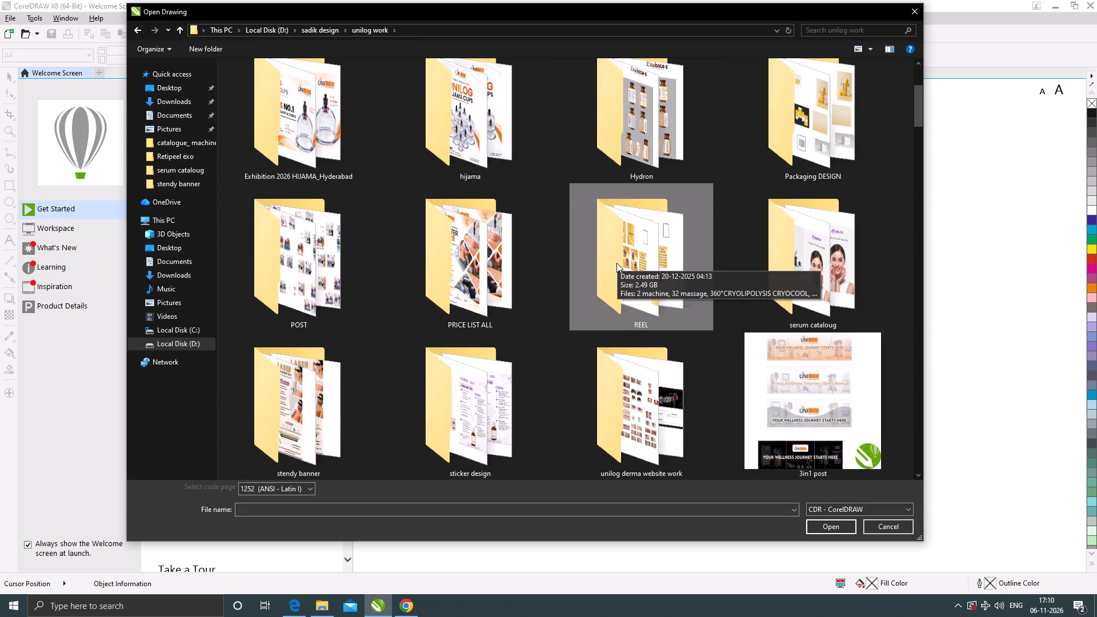
{"action": "key", "text": "p"}
{"action": "scroll", "coordinate": [879, 402], "scroll_direction": "up", "scroll_amount": 5}
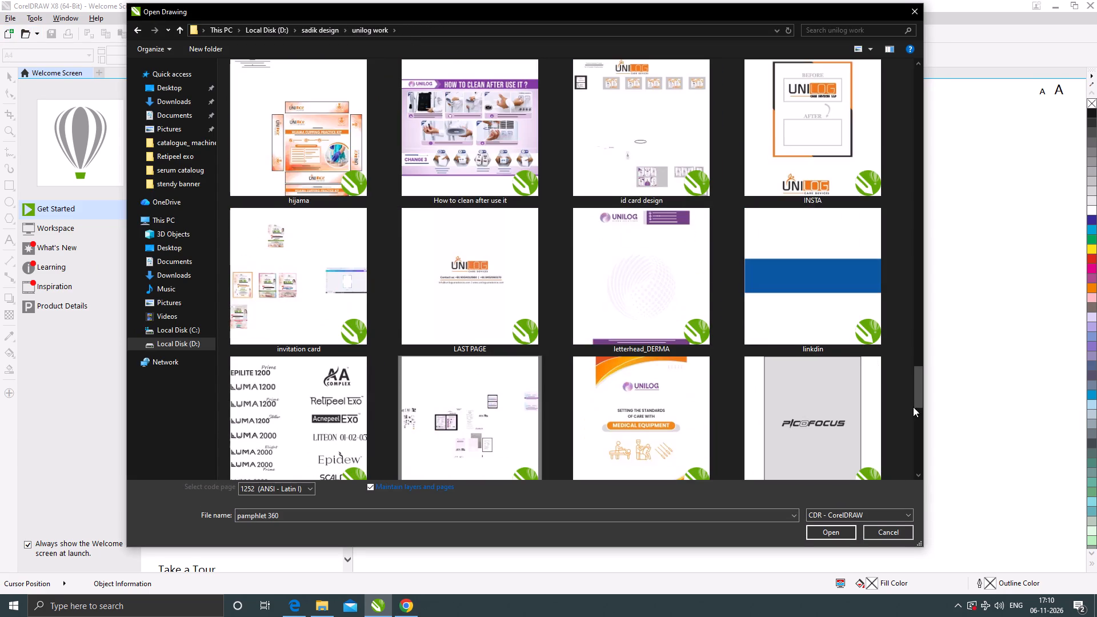
{"action": "left_click_drag", "start_coordinate": [916, 389], "coordinate": [907, 77]}
{"action": "left_click", "coordinate": [594, 207]}
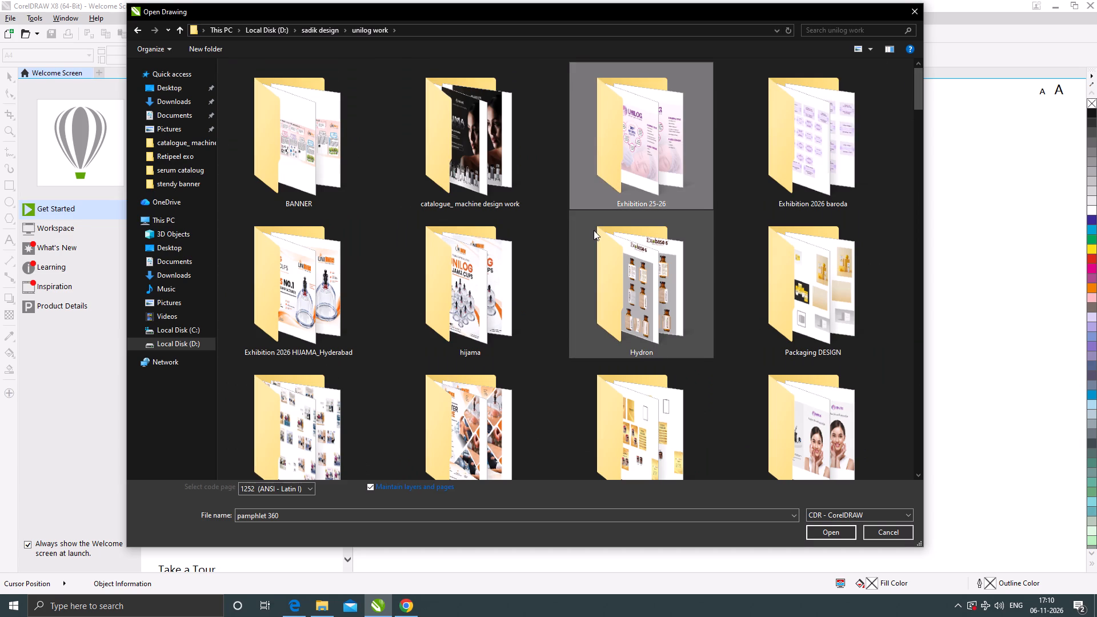
{"action": "key", "text": "p"}
{"action": "scroll", "coordinate": [313, 384], "scroll_direction": "down", "scroll_amount": 1}
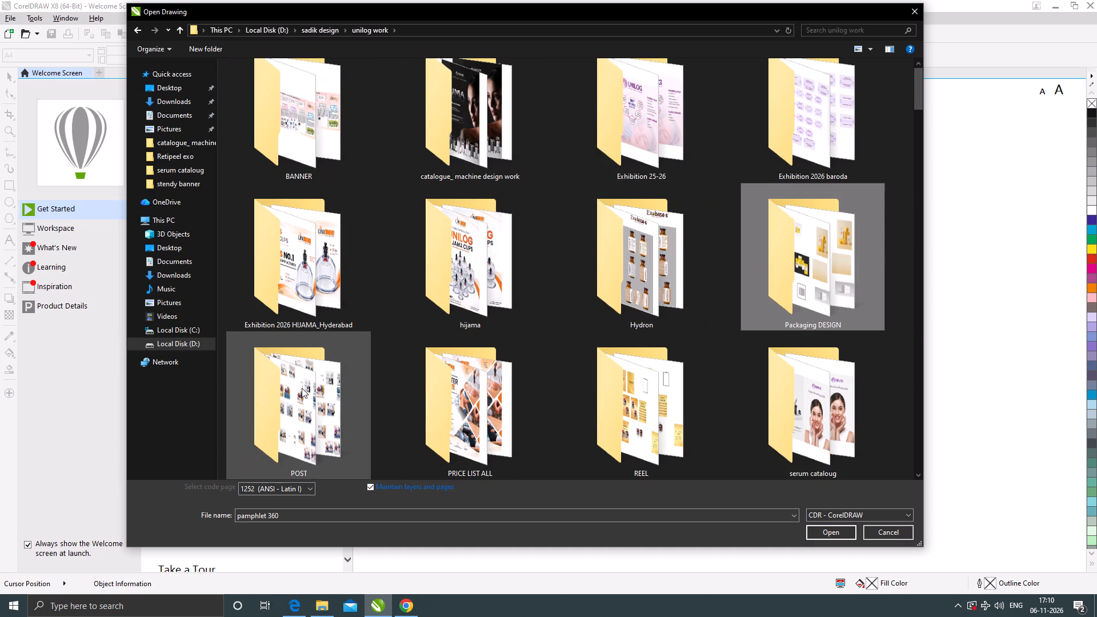
{"action": "double_click", "coordinate": [302, 388]}
{"action": "double_click", "coordinate": [636, 153]}
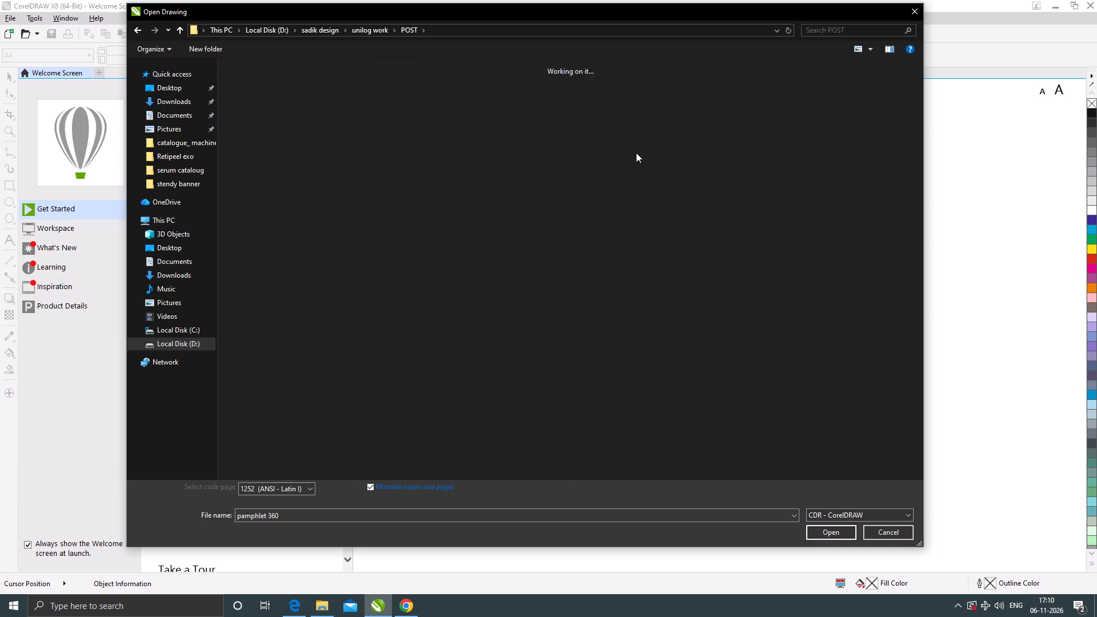
{"action": "double_click", "coordinate": [501, 102]}
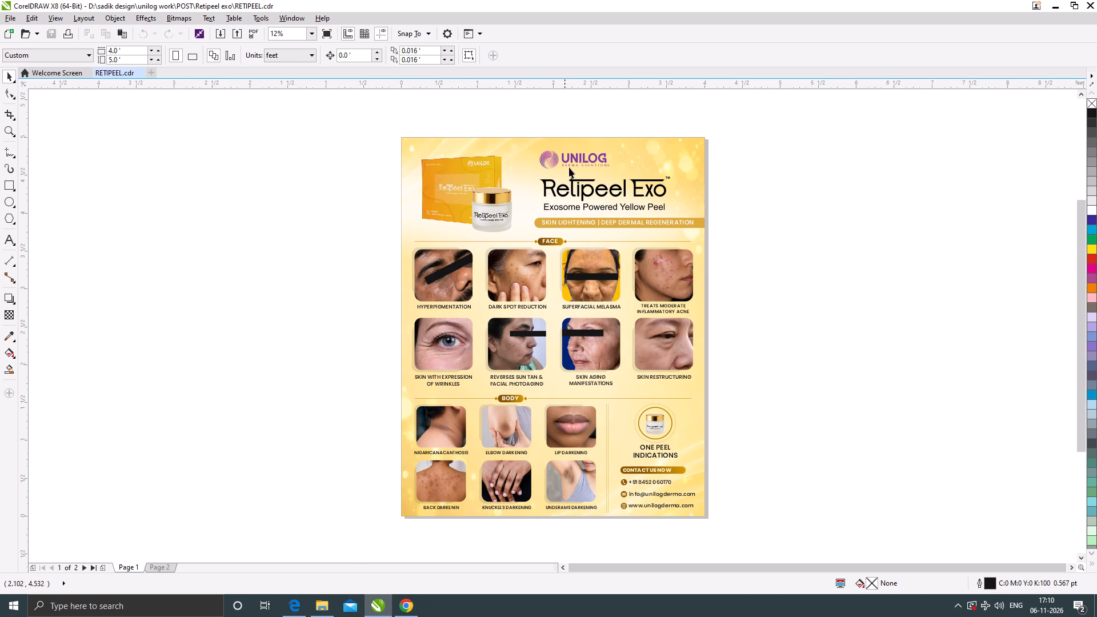
Copy the purple UNILOG logo, the Retipeel Exo title and the "Exosome Powered Yellow Peel" tagline from the poster header.
{"action": "scroll", "coordinate": [571, 167], "scroll_direction": "up", "scroll_amount": 1}
{"action": "scroll", "coordinate": [497, 172], "scroll_direction": "down", "scroll_amount": 1}
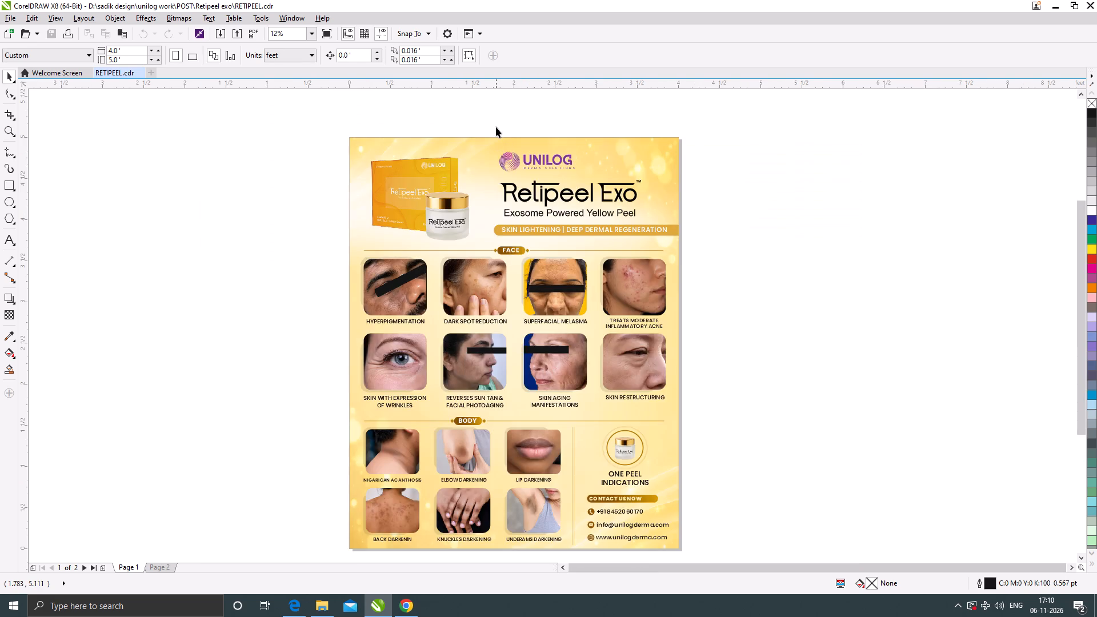
{"action": "scroll", "coordinate": [496, 127], "scroll_direction": "up", "scroll_amount": 1}
{"action": "left_click_drag", "start_coordinate": [485, 122], "coordinate": [899, 316]}
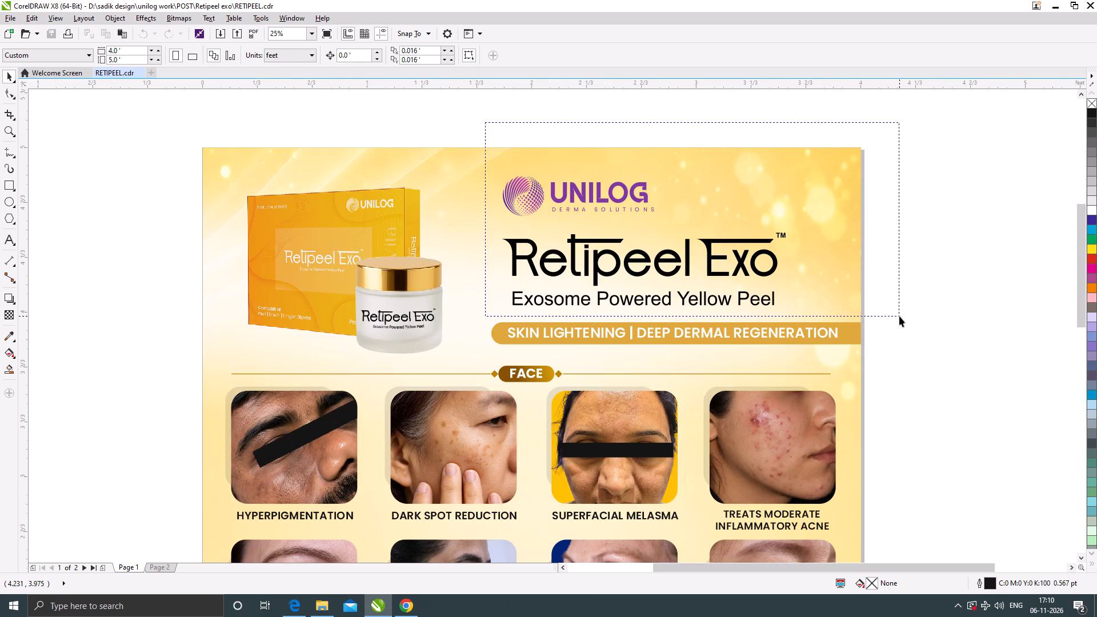
{"action": "left_click_drag", "start_coordinate": [899, 316], "coordinate": [900, 316]}
{"action": "key", "text": "ctrl+c"}
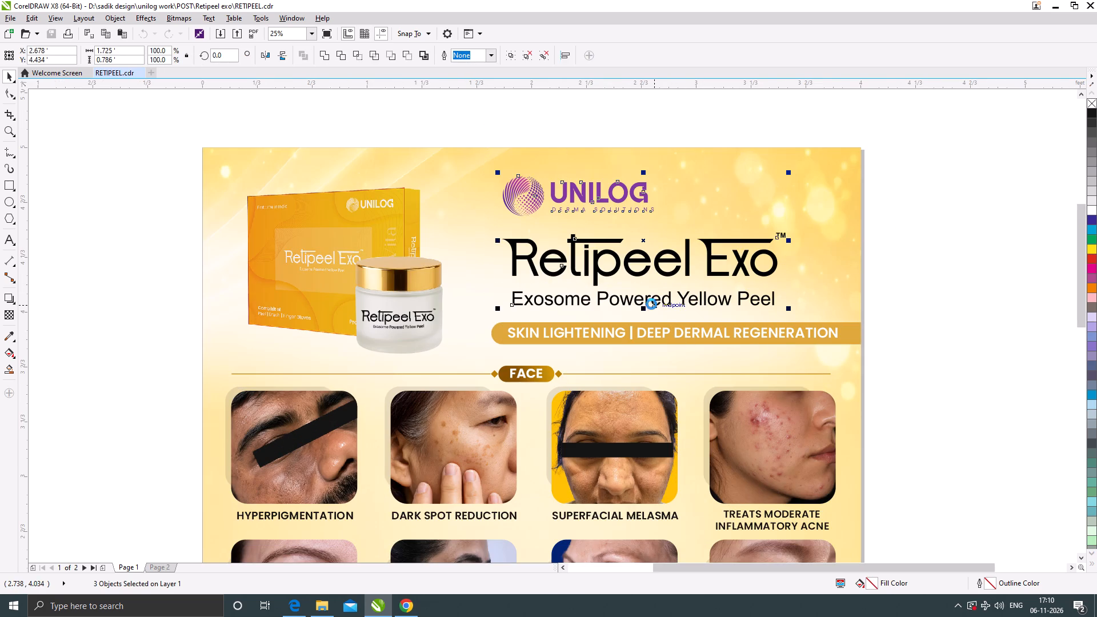
Create a new blank A4 document and set its units to centimeters.
{"action": "left_click", "coordinate": [9, 34]}
{"action": "left_click", "coordinate": [541, 420]}
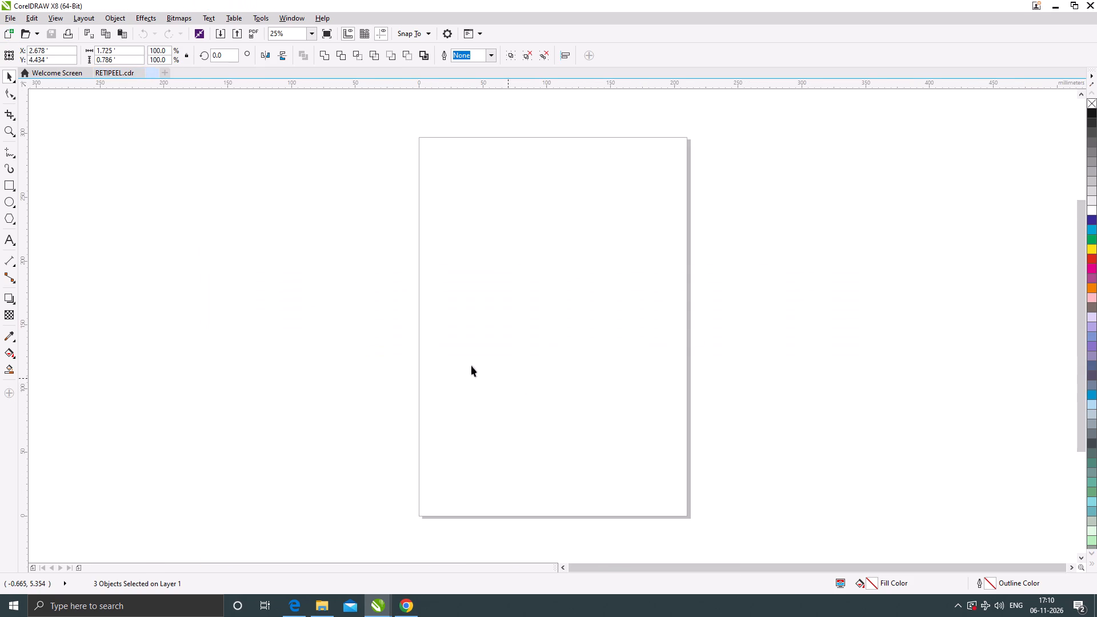
{"action": "left_click", "coordinate": [212, 215]}
{"action": "left_click", "coordinate": [285, 54]}
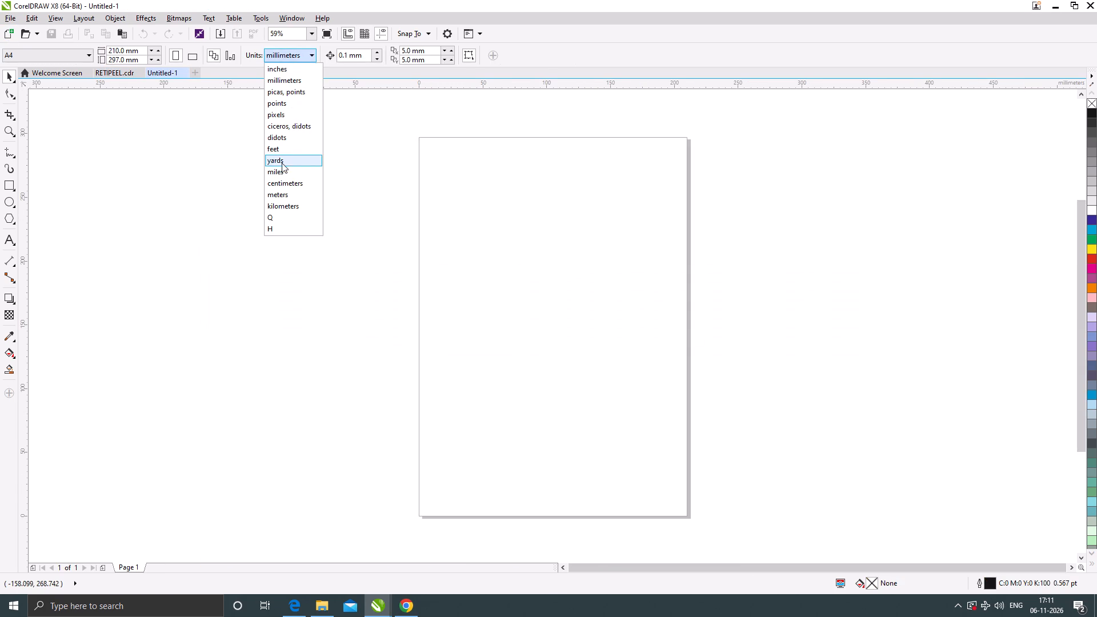
{"action": "left_click", "coordinate": [278, 185]}
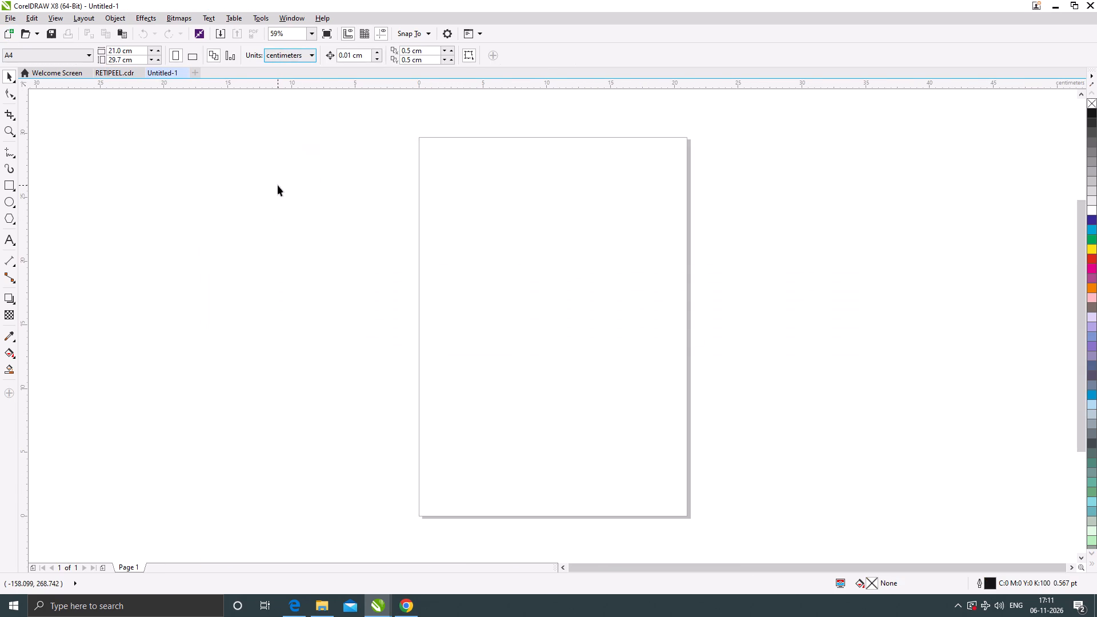
Set the page width of the new document to 152 cm.
{"action": "left_click_drag", "start_coordinate": [138, 51], "coordinate": [92, 58]}
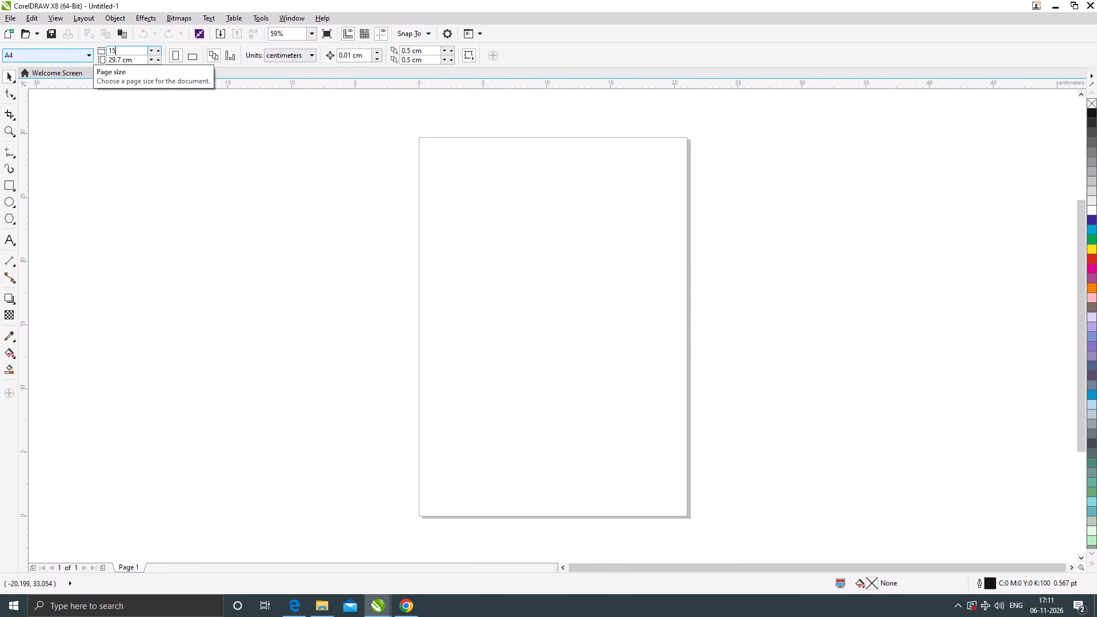
{"action": "key", "text": "Return"}
{"action": "scroll", "coordinate": [375, 209], "scroll_direction": "down", "scroll_amount": 4}
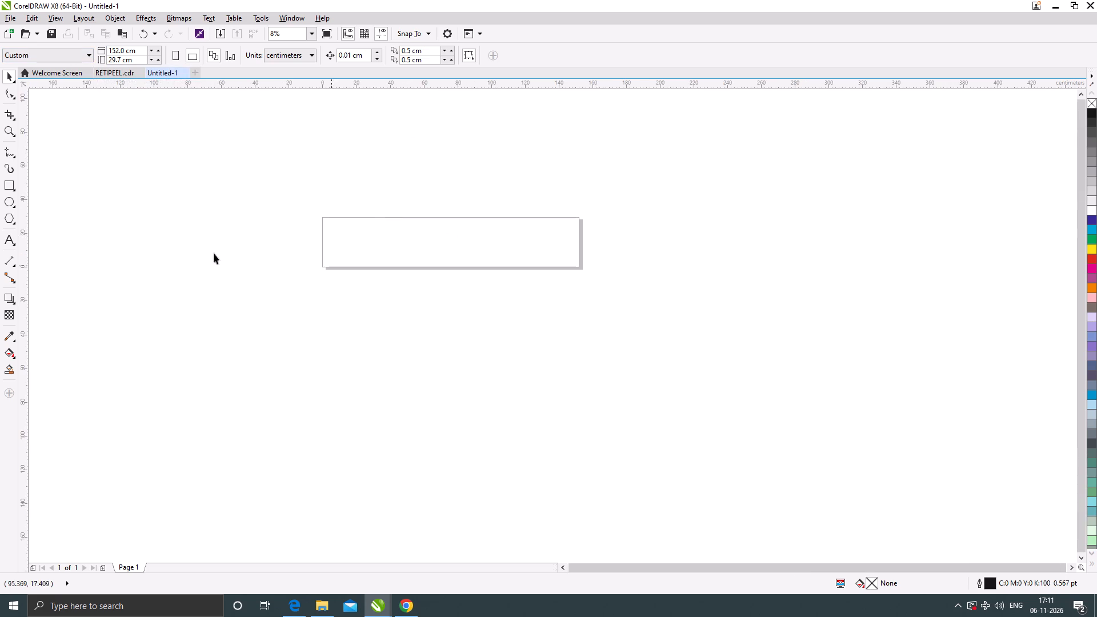
Add a rectangle that exactly matches the page frame.
{"action": "double_click", "coordinate": [11, 183]}
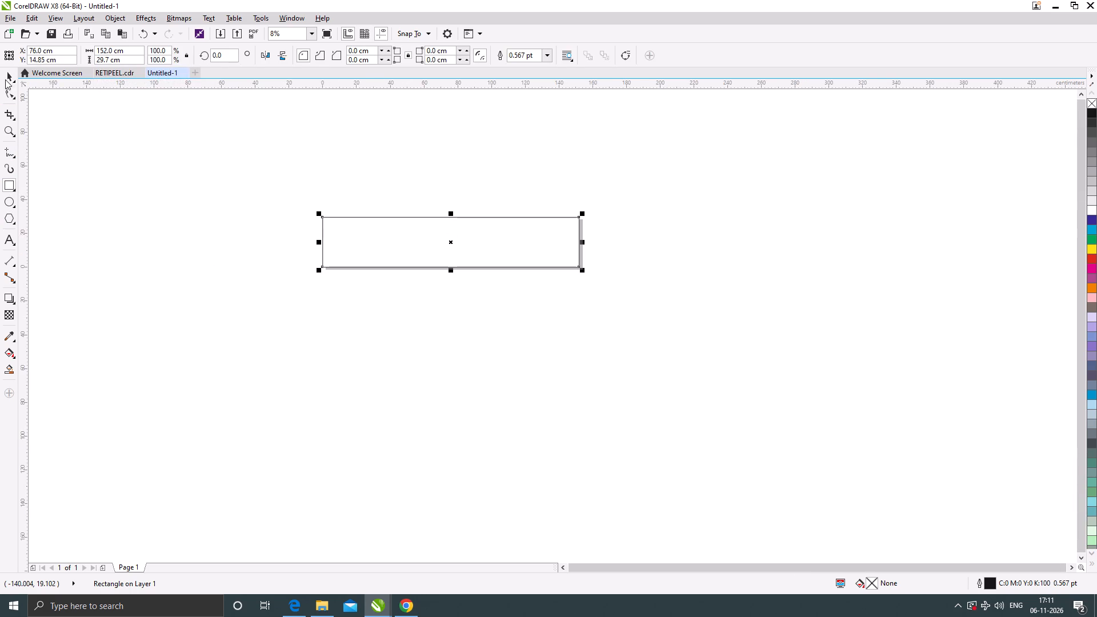
{"action": "left_click", "coordinate": [5, 75]}
{"action": "left_click", "coordinate": [258, 140]}
{"action": "left_click", "coordinate": [346, 299]}
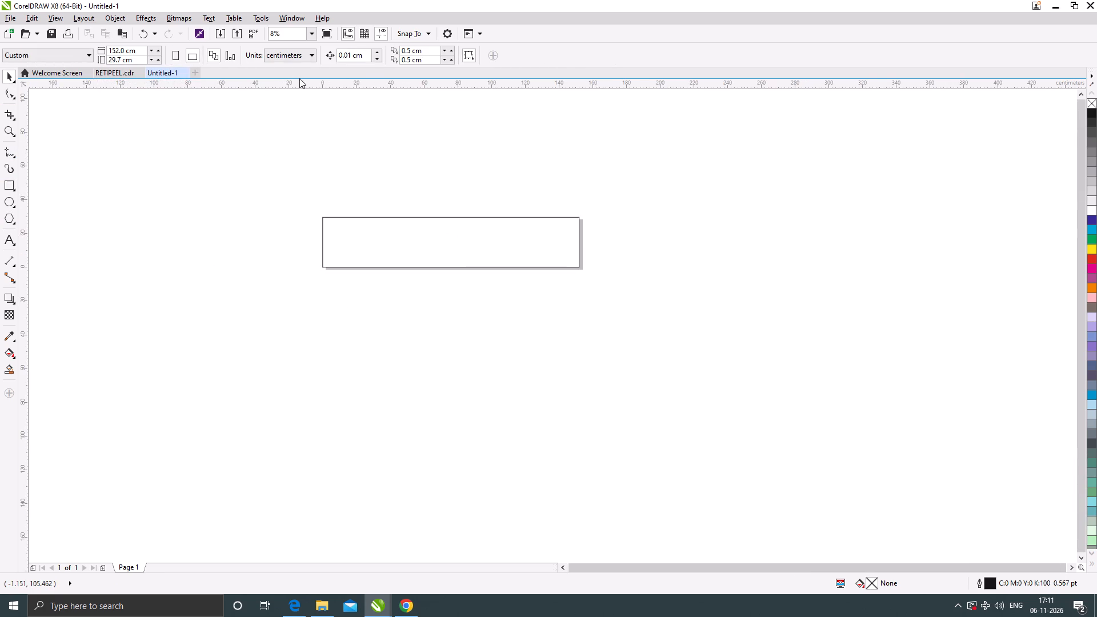
{"action": "left_click", "coordinate": [341, 222]}
{"action": "left_click", "coordinate": [354, 247]}
{"action": "left_click", "coordinate": [249, 226]}
{"action": "scroll", "coordinate": [351, 209], "scroll_direction": "up", "scroll_amount": 1}
{"action": "left_click", "coordinate": [273, 150]}
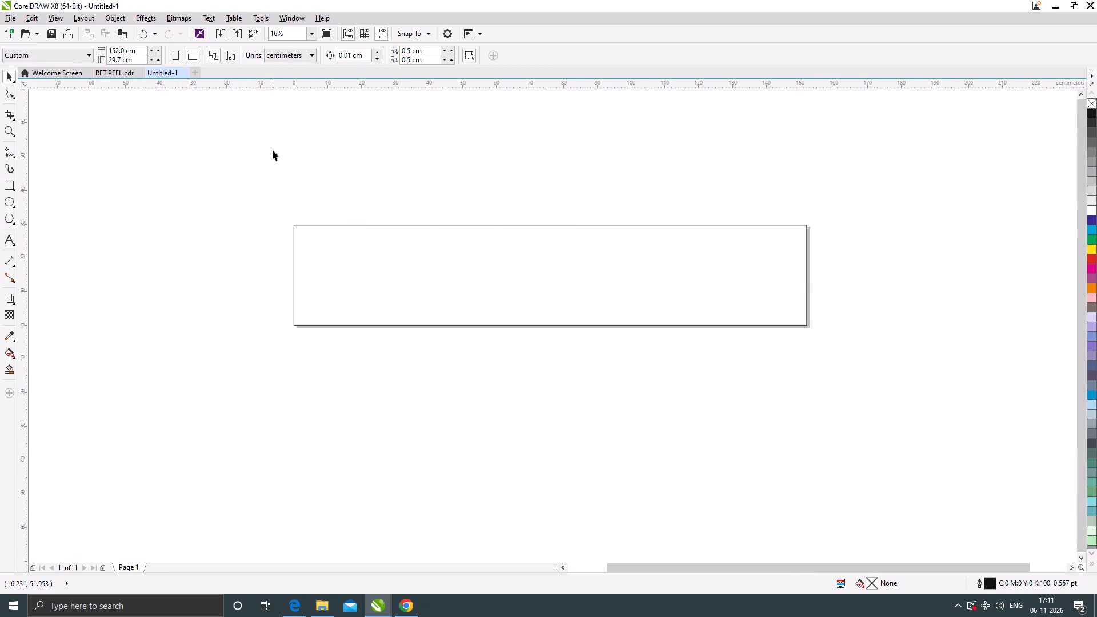
Resize the page-frame rectangle to 15 cm wide and 2 cm high, keeping the units in centimeters.
{"action": "left_click", "coordinate": [287, 55]}
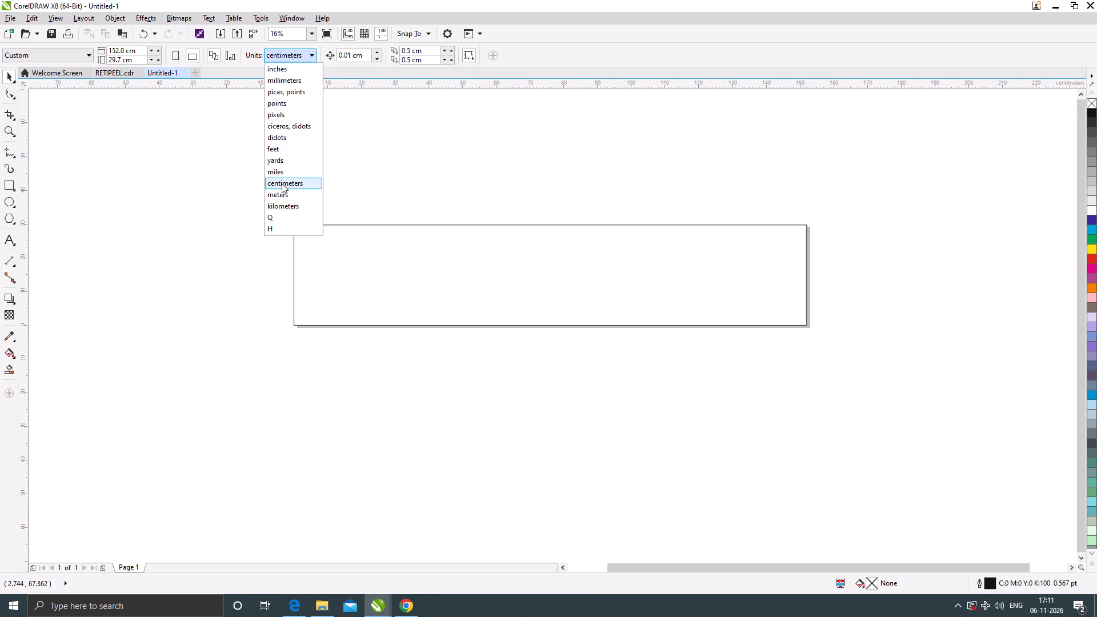
{"action": "left_click", "coordinate": [282, 183]}
{"action": "left_click", "coordinate": [178, 215]}
{"action": "left_click", "coordinate": [366, 269]}
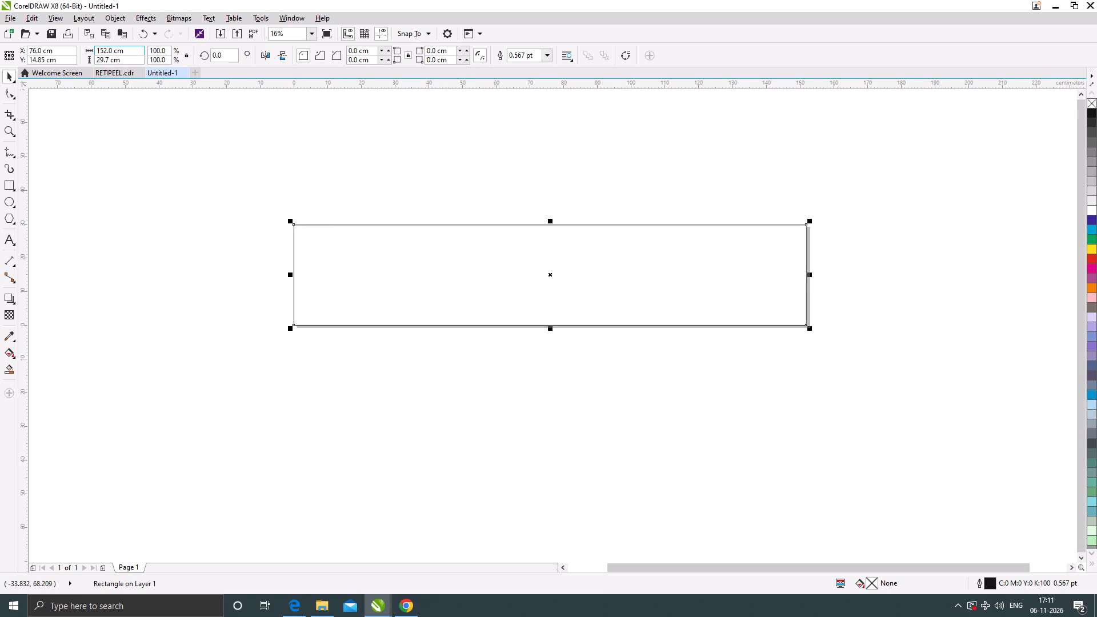
{"action": "left_click_drag", "start_coordinate": [136, 51], "coordinate": [59, 60]}
{"action": "type", "text": "15"}
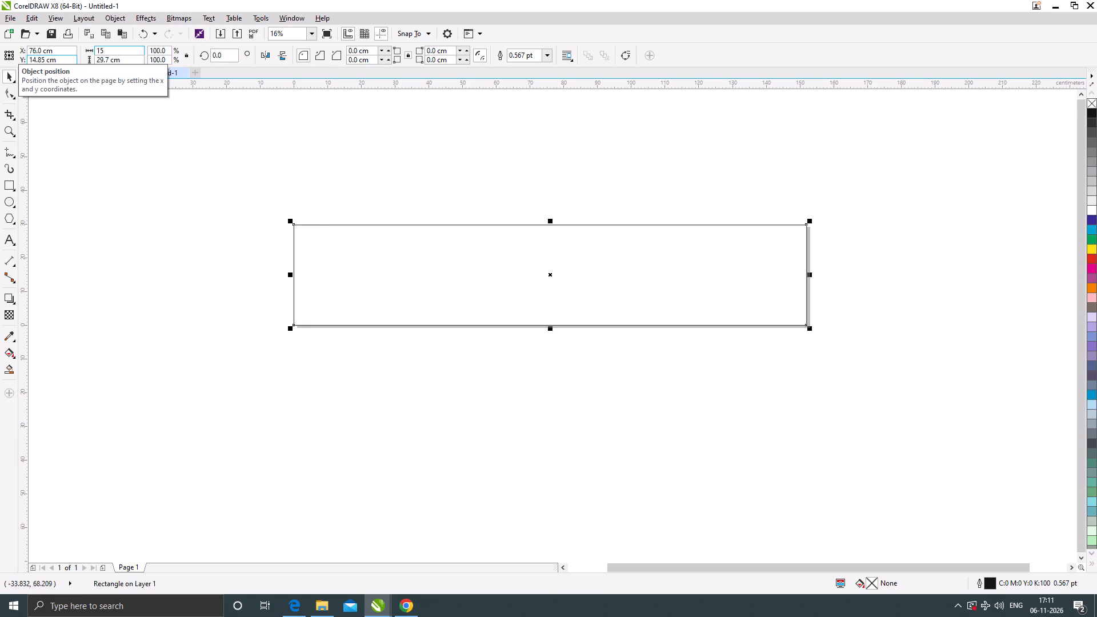
{"action": "key", "text": "Tab"}
{"action": "key", "text": "2"}
{"action": "key", "text": "Return"}
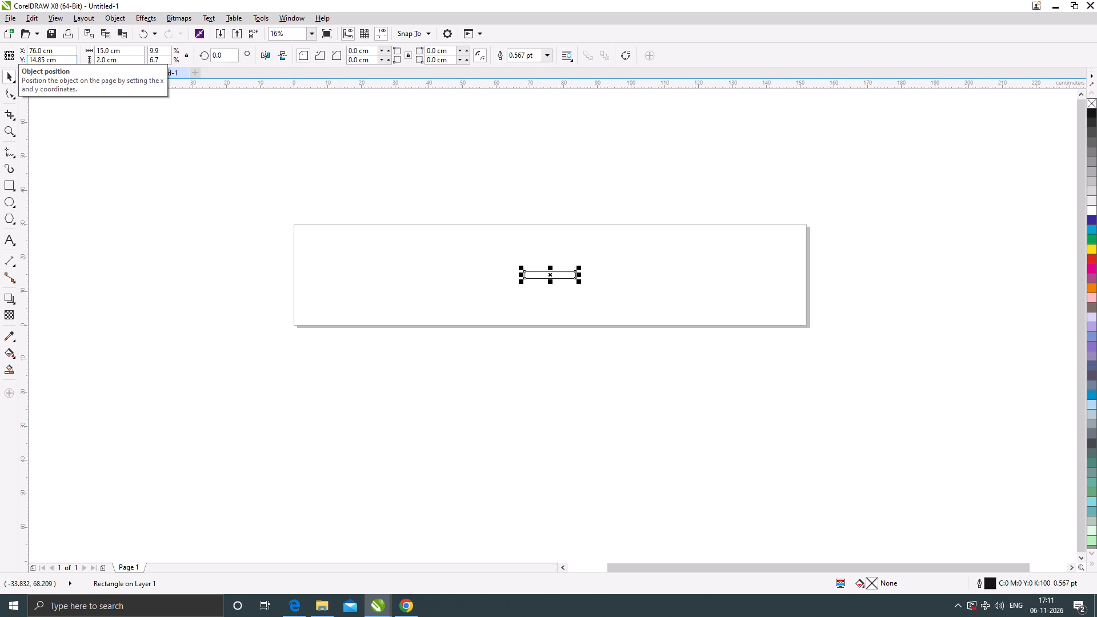
{"action": "left_click", "coordinate": [572, 316]}
{"action": "scroll", "coordinate": [564, 281], "scroll_direction": "up", "scroll_amount": 2}
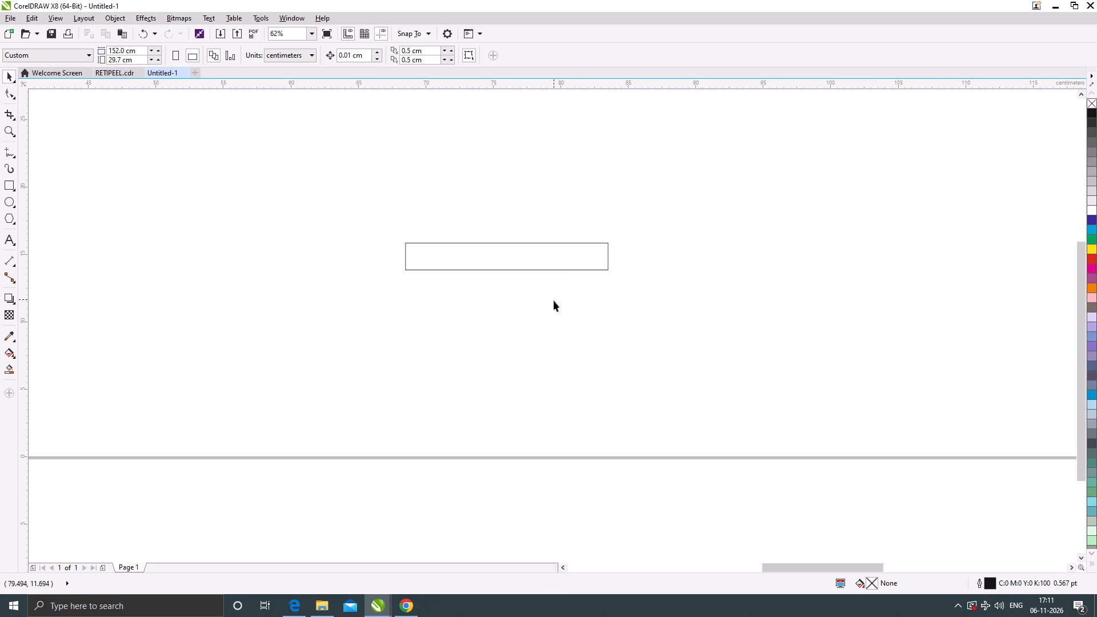
Paste the copied Unilog logo, Retipeel Exo title and tagline, and move all three onto the page.
{"action": "left_click", "coordinate": [554, 301]}
{"action": "key", "text": "ctrl+v"}
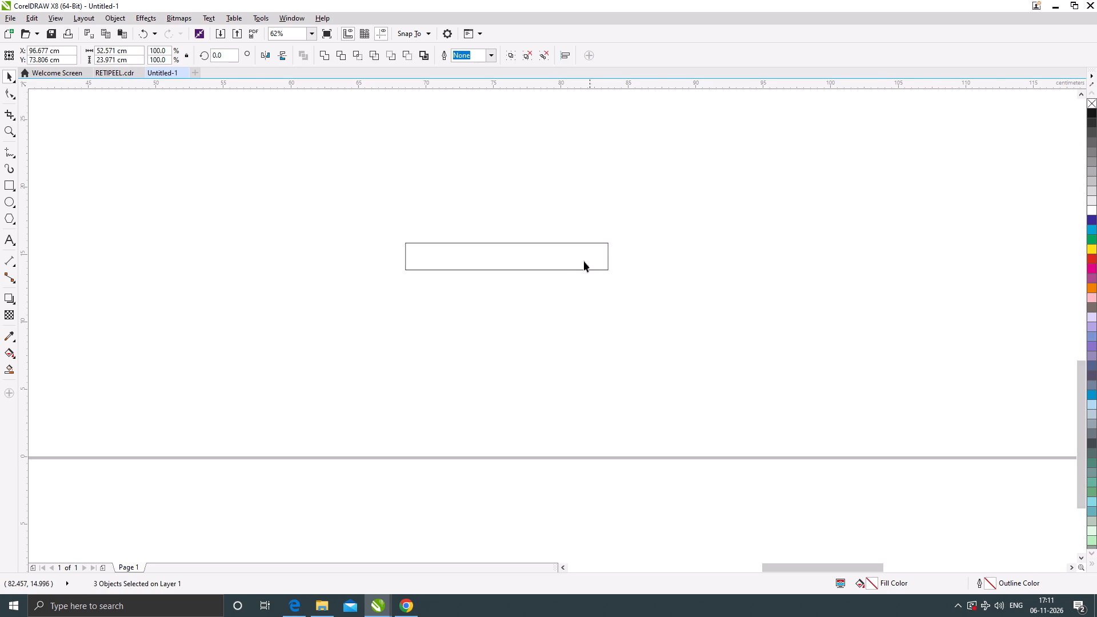
{"action": "scroll", "coordinate": [553, 295], "scroll_direction": "down", "scroll_amount": 3}
{"action": "left_click_drag", "start_coordinate": [604, 106], "coordinate": [638, 289]}
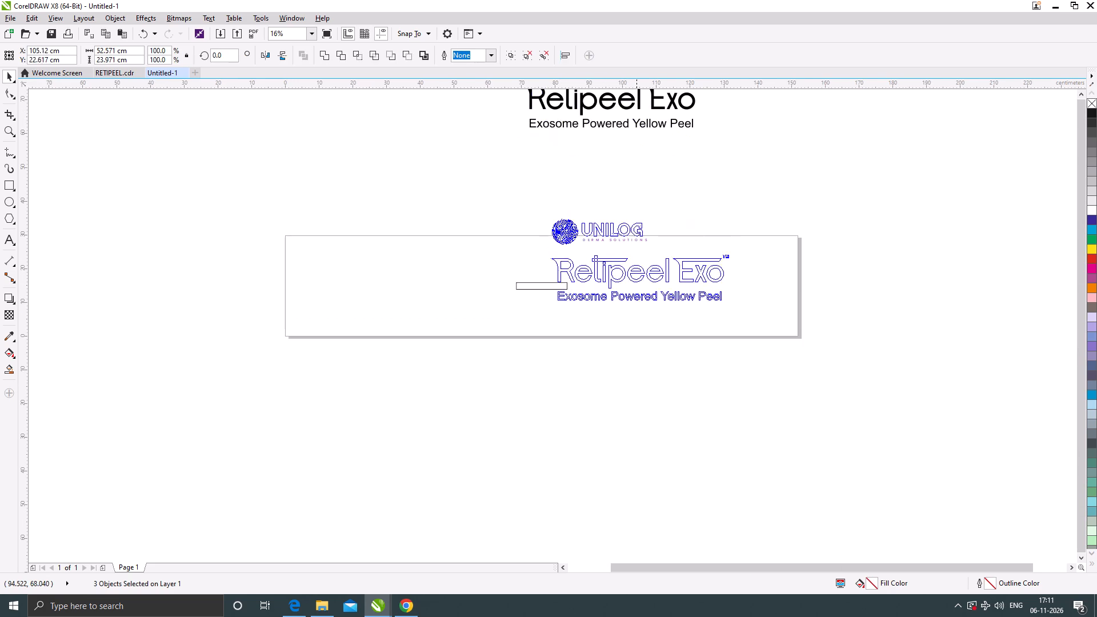
{"action": "left_click_drag", "start_coordinate": [638, 289], "coordinate": [640, 294]}
Scale the pasted logo, title and tagline down proportionally until the Retipeel Exo title is about 13 cm wide.
{"action": "scroll", "coordinate": [703, 285], "scroll_direction": "up", "scroll_amount": 1}
{"action": "left_click_drag", "start_coordinate": [775, 181], "coordinate": [667, 207]}
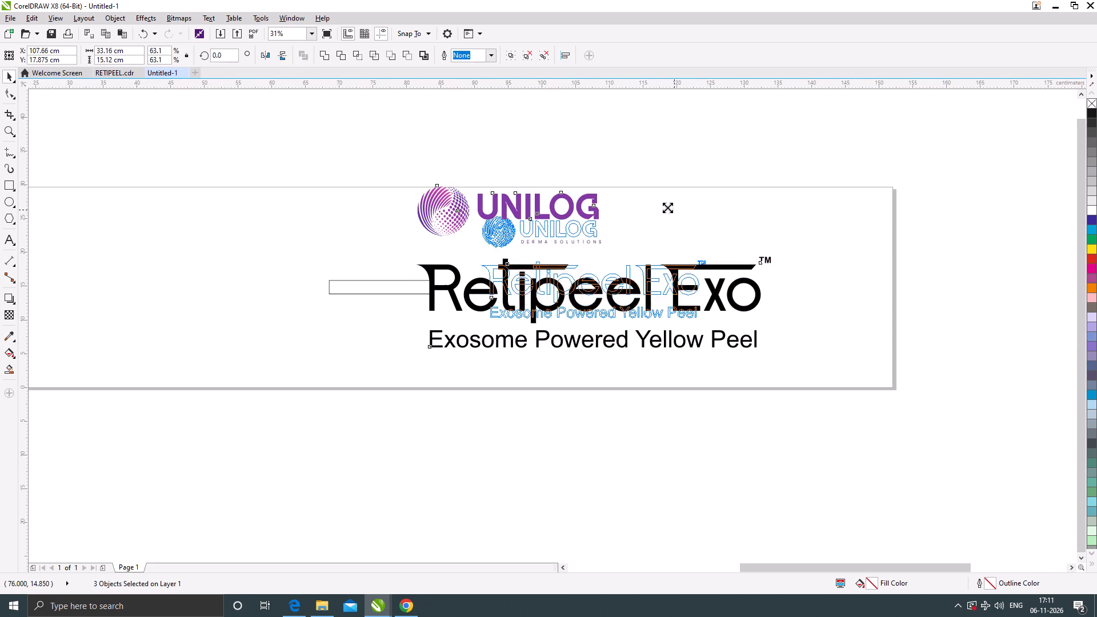
{"action": "left_click_drag", "start_coordinate": [667, 207], "coordinate": [642, 215]}
{"action": "left_click", "coordinate": [709, 269]}
Move the Retipeel Exo title and its tagline, without the Unilog logo, over to the 15 x 2 cm rectangle.
{"action": "scroll", "coordinate": [572, 250], "scroll_direction": "up", "scroll_amount": 1}
{"action": "left_click", "coordinate": [586, 298]}
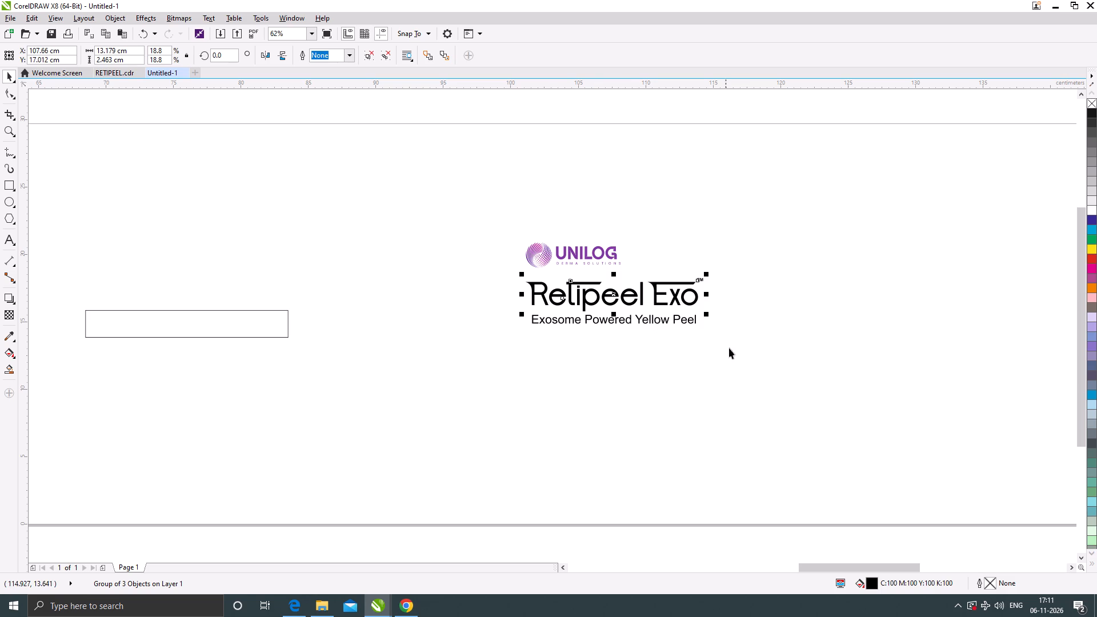
{"action": "left_click_drag", "start_coordinate": [747, 355], "coordinate": [489, 273]}
{"action": "scroll", "coordinate": [587, 300], "scroll_direction": "down", "scroll_amount": 1}
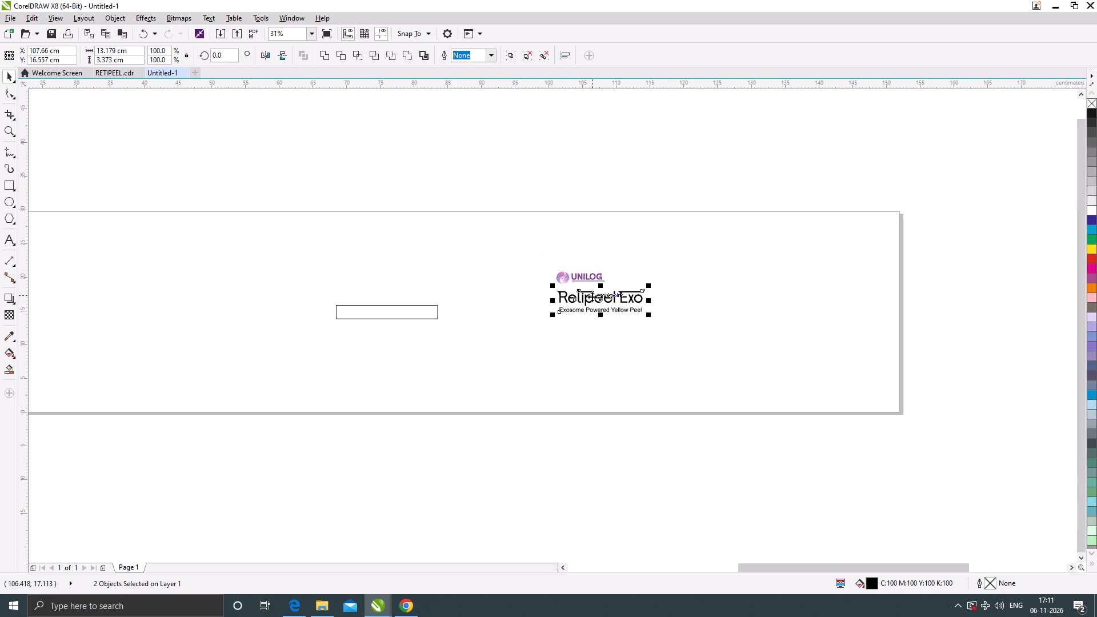
{"action": "left_click_drag", "start_coordinate": [592, 297], "coordinate": [353, 279]}
Shrink the Retipeel Exo title and tagline together to fit the rectangle's height and place them inside it.
{"action": "scroll", "coordinate": [373, 290], "scroll_direction": "up", "scroll_amount": 2}
{"action": "left_click_drag", "start_coordinate": [474, 226], "coordinate": [419, 229]}
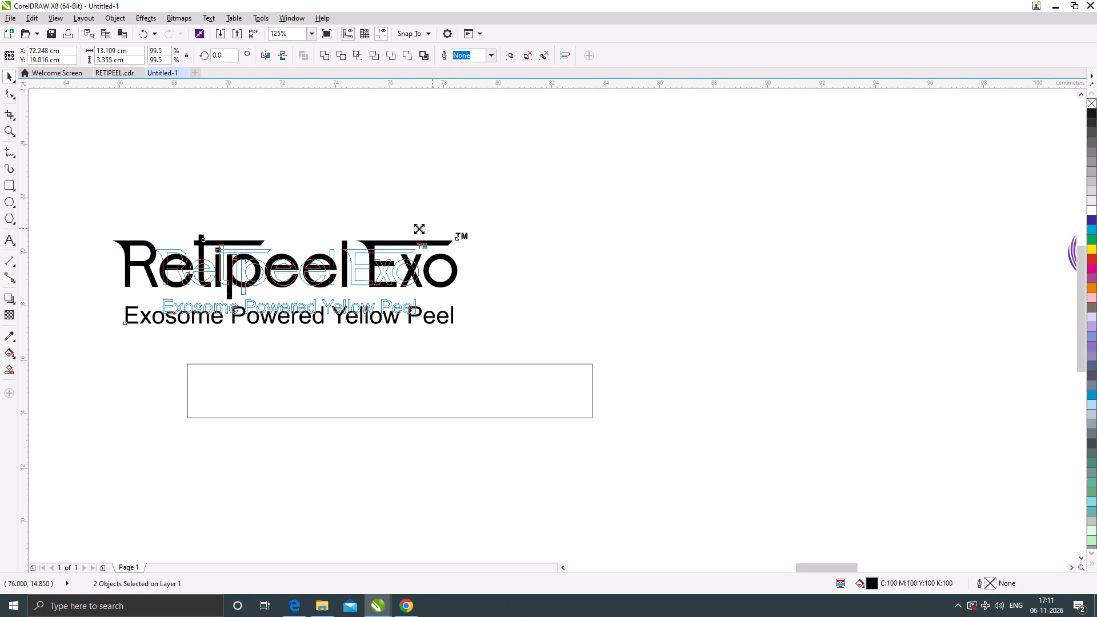
{"action": "left_click_drag", "start_coordinate": [419, 229], "coordinate": [333, 237]}
{"action": "left_click_drag", "start_coordinate": [314, 275], "coordinate": [401, 385]}
Group the title with its tagline and center the group horizontally within the rectangle.
{"action": "key", "text": "ctrl+g"}
{"action": "left_click", "coordinate": [441, 410], "text": "shift"}
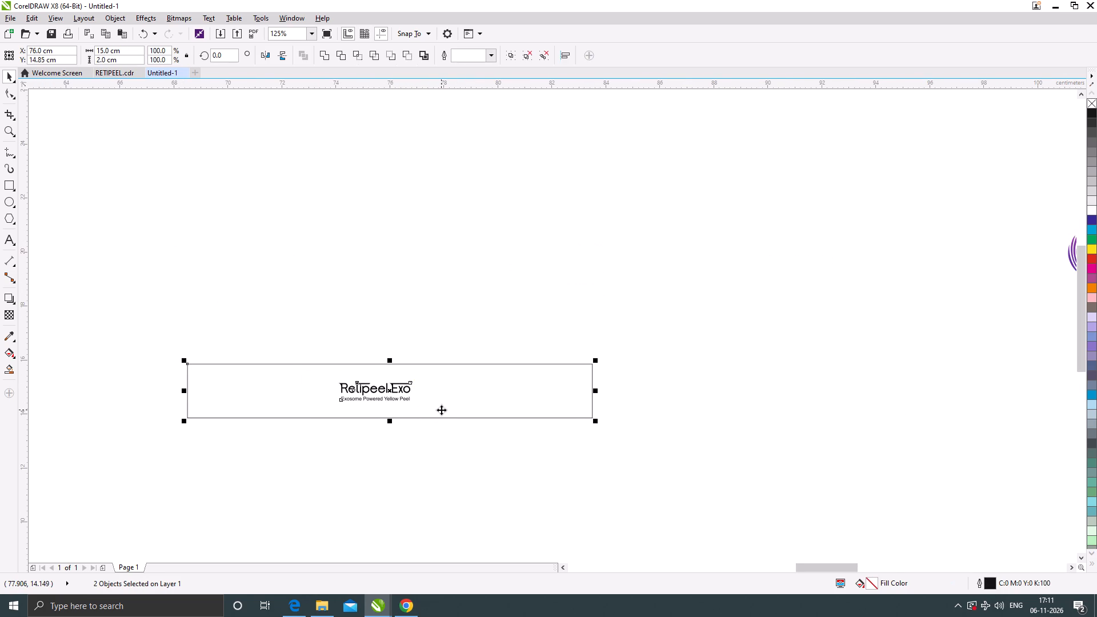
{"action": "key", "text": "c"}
{"action": "left_click", "coordinate": [437, 322]}
{"action": "scroll", "coordinate": [399, 410], "scroll_direction": "up", "scroll_amount": 1}
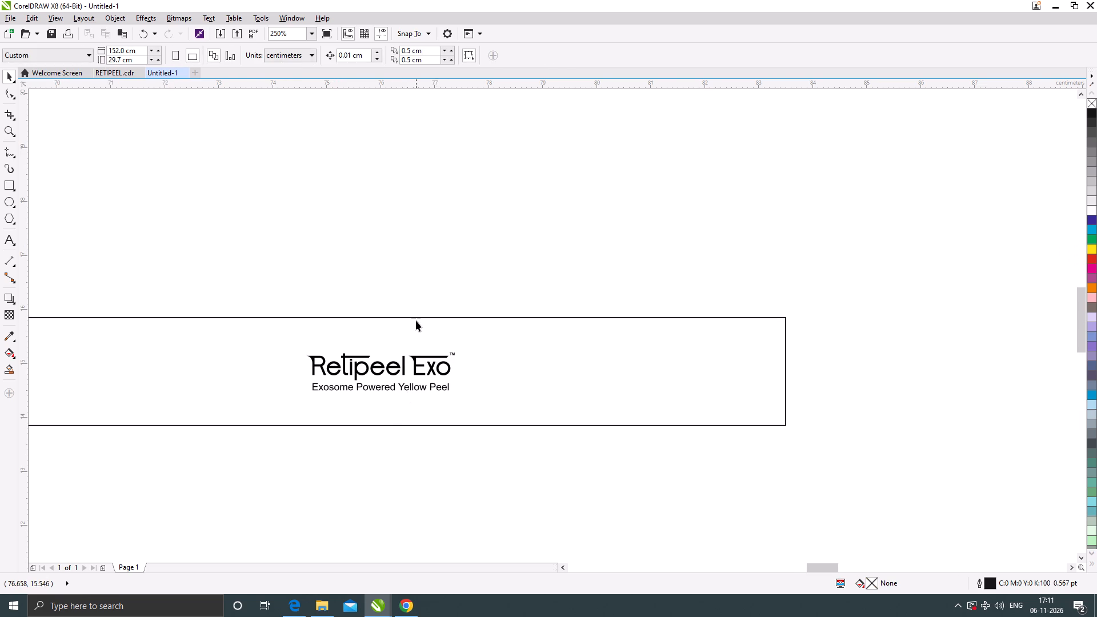
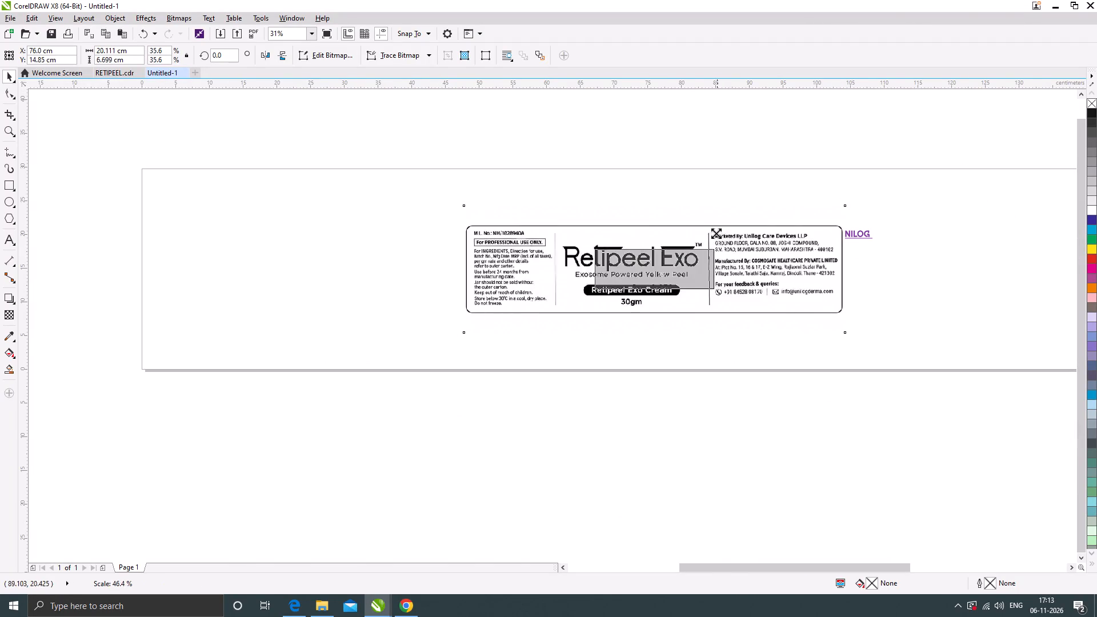
Scale the reference label image down to about 13.5 x 4.5 cm and place it just above the 15 x 2 cm rectangle.
{"action": "left_click_drag", "start_coordinate": [716, 233], "coordinate": [713, 233]}
{"action": "scroll", "coordinate": [671, 269], "scroll_direction": "up", "scroll_amount": 1}
{"action": "left_click_drag", "start_coordinate": [683, 259], "coordinate": [683, 213]}
{"action": "left_click_drag", "start_coordinate": [746, 182], "coordinate": [744, 182]}
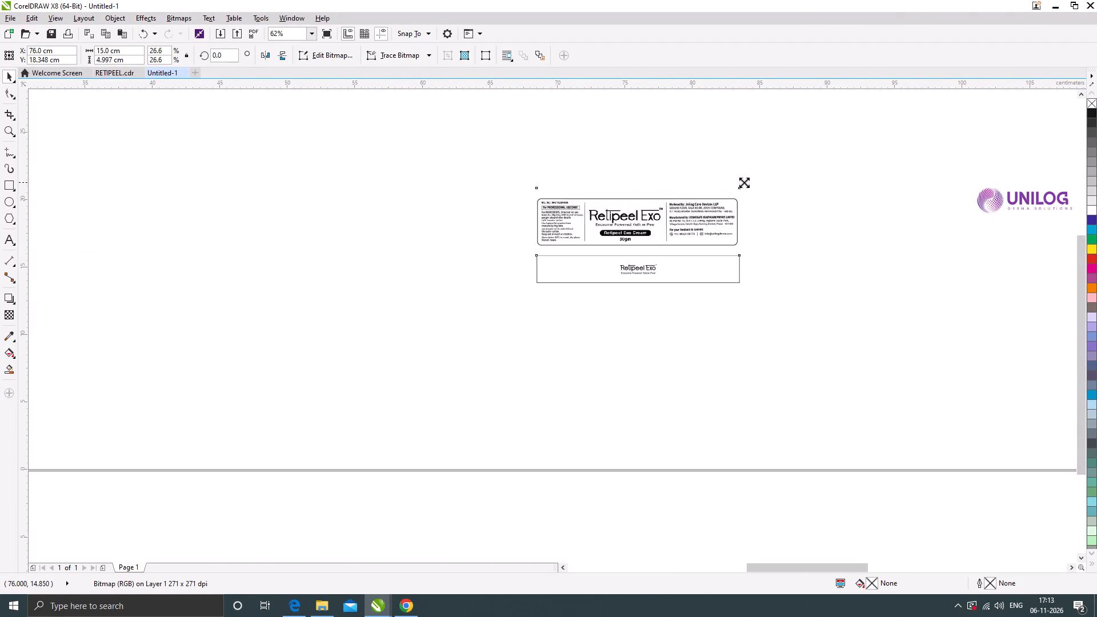
{"action": "left_click_drag", "start_coordinate": [744, 182], "coordinate": [735, 183]}
{"action": "scroll", "coordinate": [660, 228], "scroll_direction": "up", "scroll_amount": 1}
{"action": "left_click_drag", "start_coordinate": [677, 220], "coordinate": [678, 231]}
{"action": "left_click", "coordinate": [371, 262]}
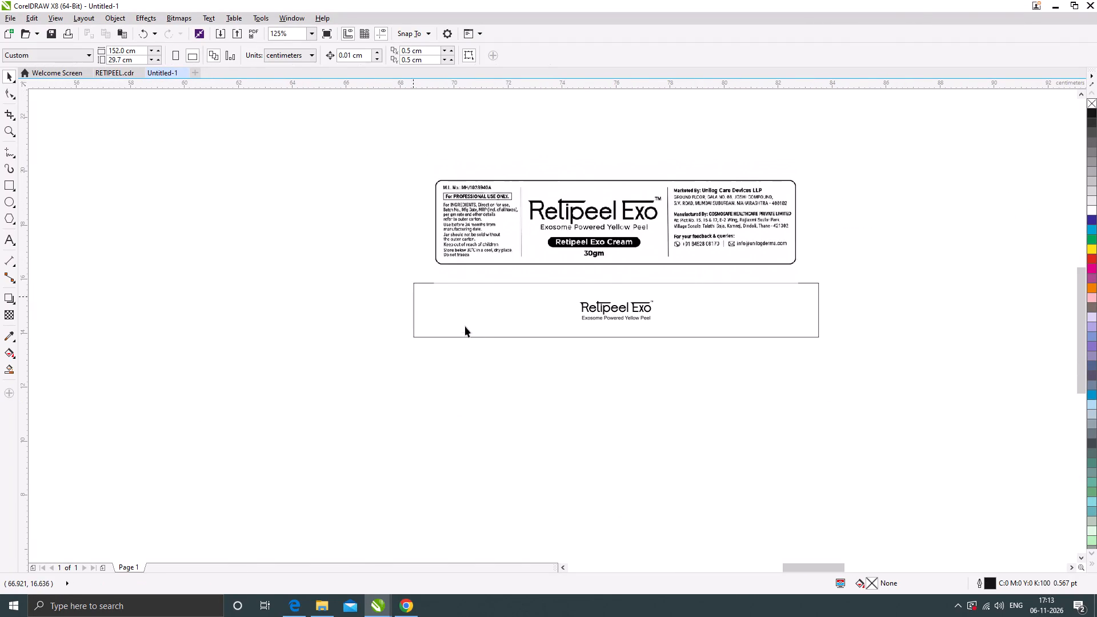
{"action": "left_click_drag", "start_coordinate": [528, 219], "coordinate": [528, 207]}
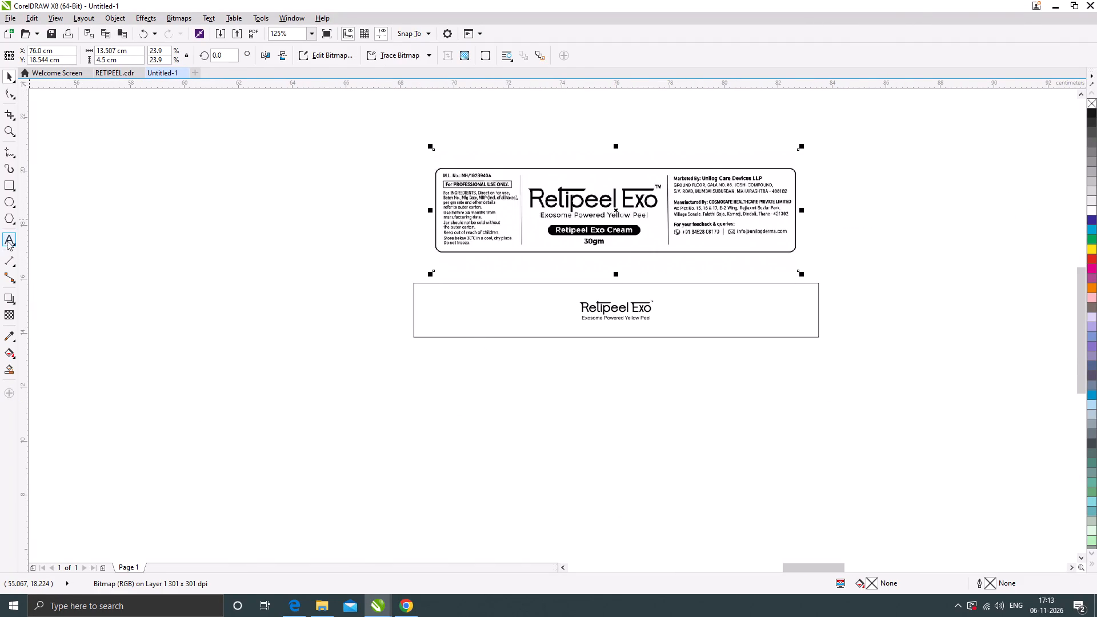
Paste the clipboard content into a new artistic text object beside the reference label image.
{"action": "left_click", "coordinate": [7, 240]}
{"action": "left_click", "coordinate": [306, 173]}
{"action": "key", "text": "ctrl+v"}
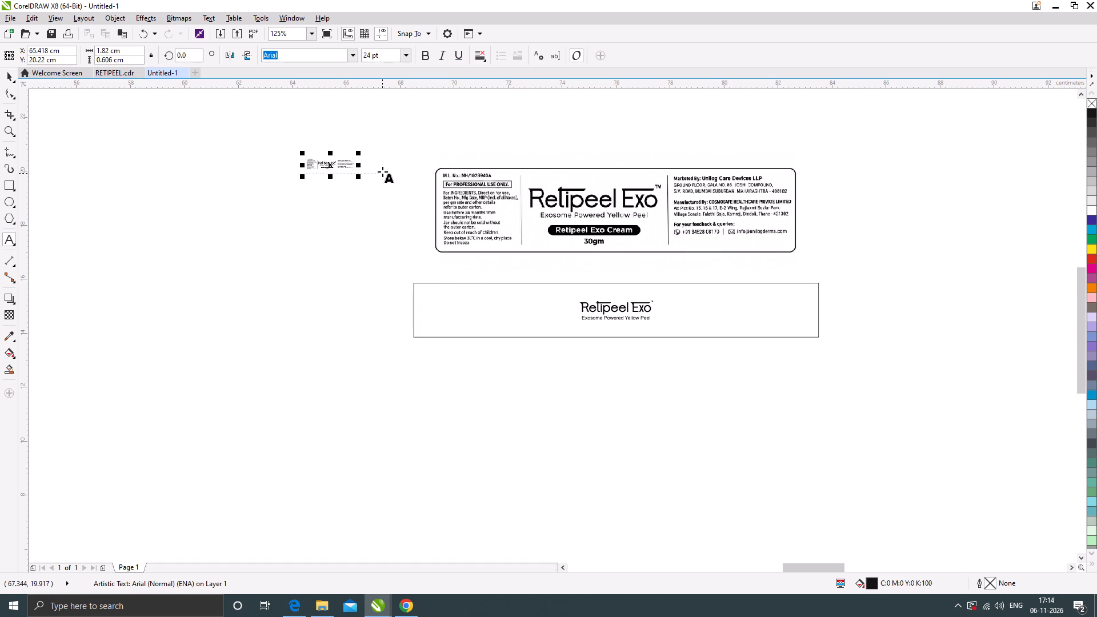
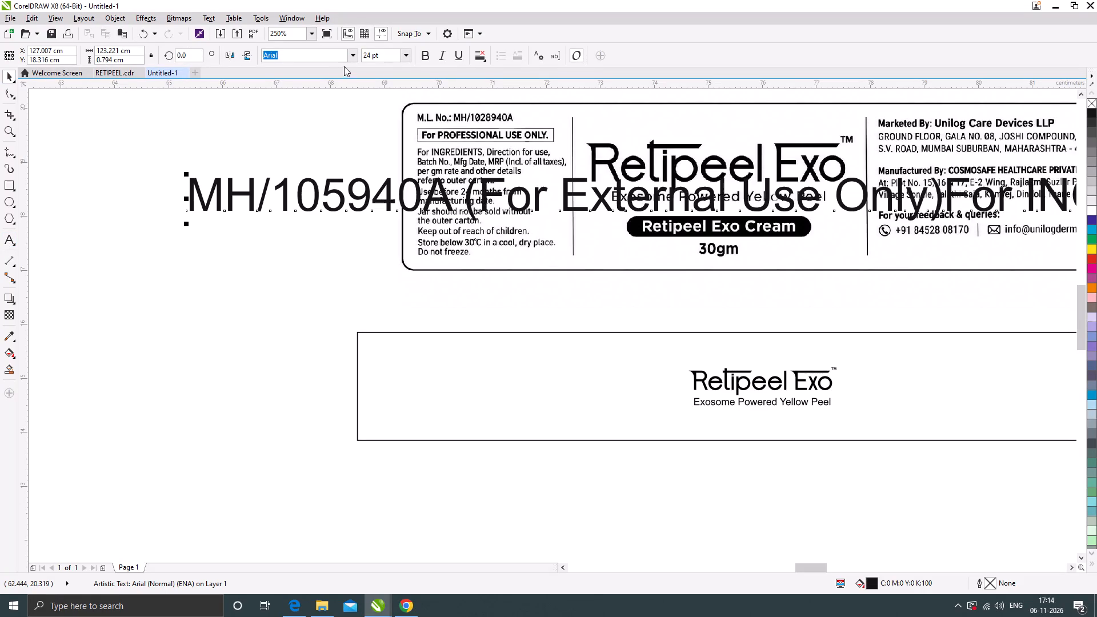
Set the long single-line product information text to Poppins SemiBold at 6 pt.
{"action": "left_click", "coordinate": [353, 55]}
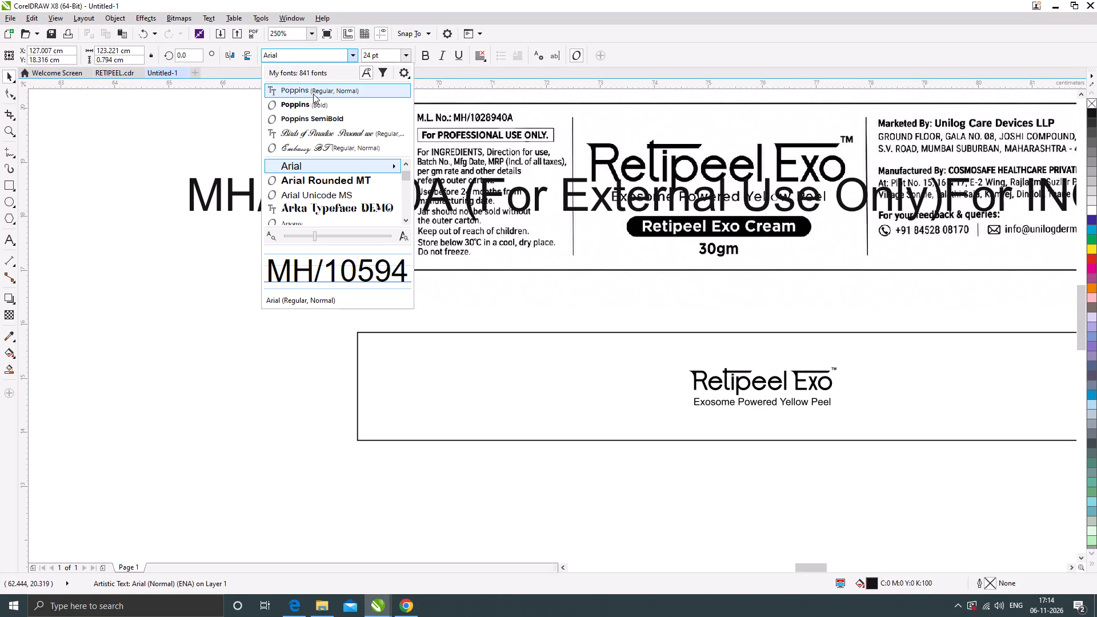
{"action": "left_click", "coordinate": [299, 117]}
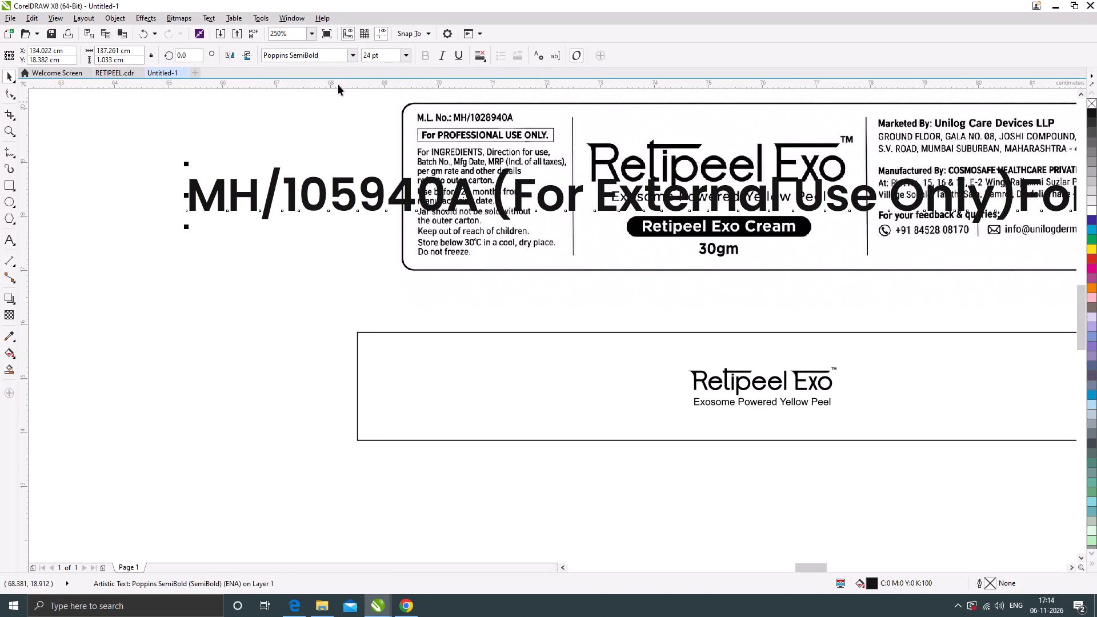
{"action": "left_click_drag", "start_coordinate": [383, 53], "coordinate": [354, 66]}
{"action": "type", "text": "10"}
{"action": "key", "text": "Return"}
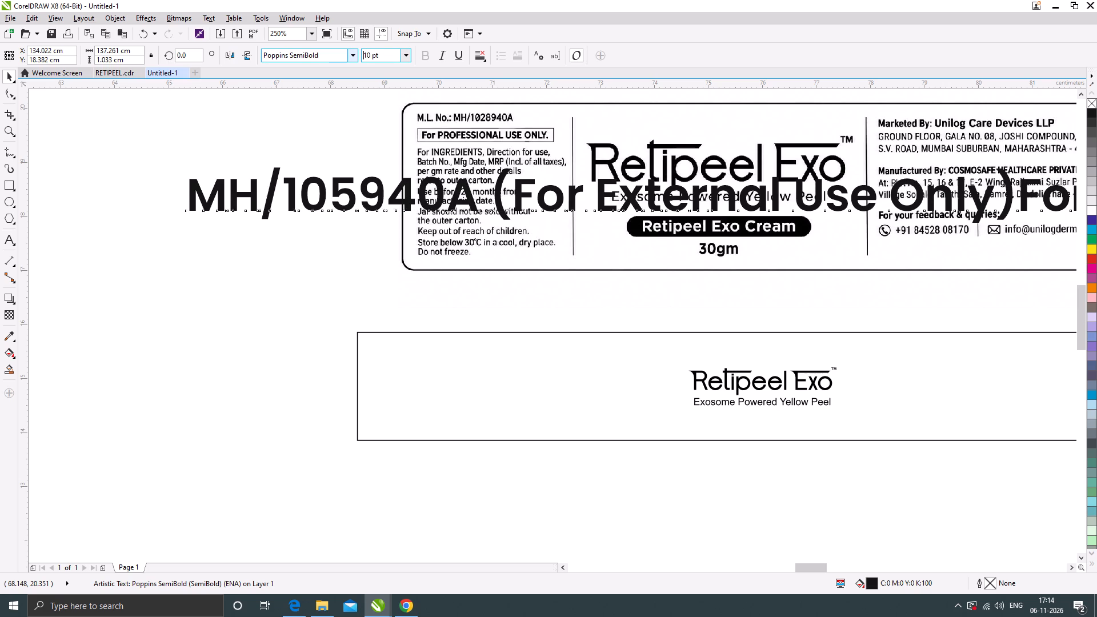
{"action": "left_click_drag", "start_coordinate": [383, 53], "coordinate": [360, 58]}
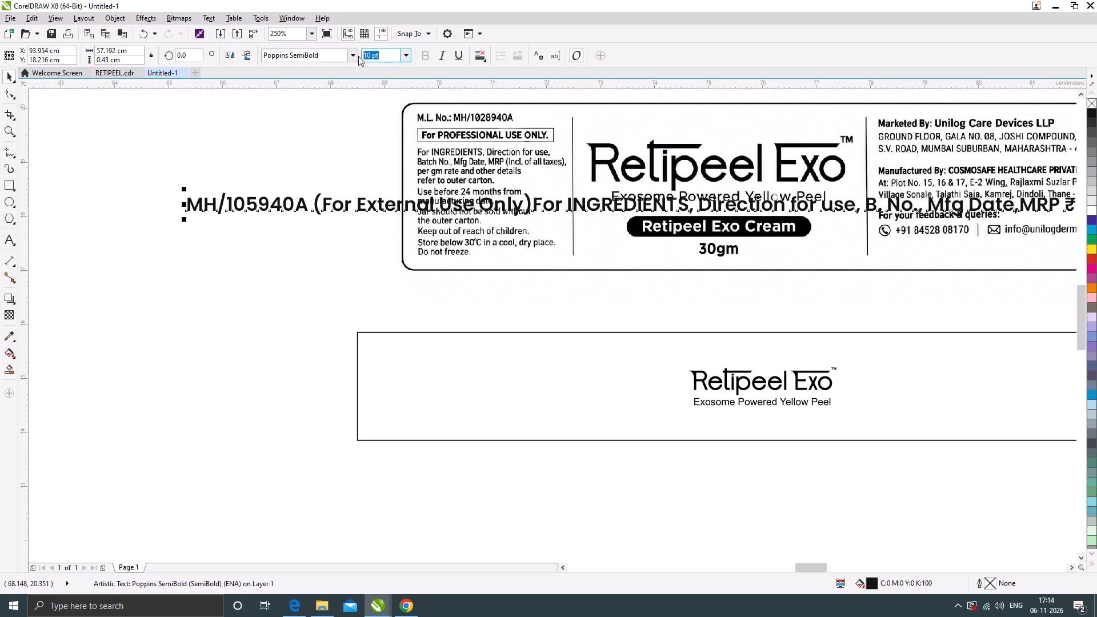
{"action": "key", "text": "8"}
{"action": "key", "text": "BackSpace"}
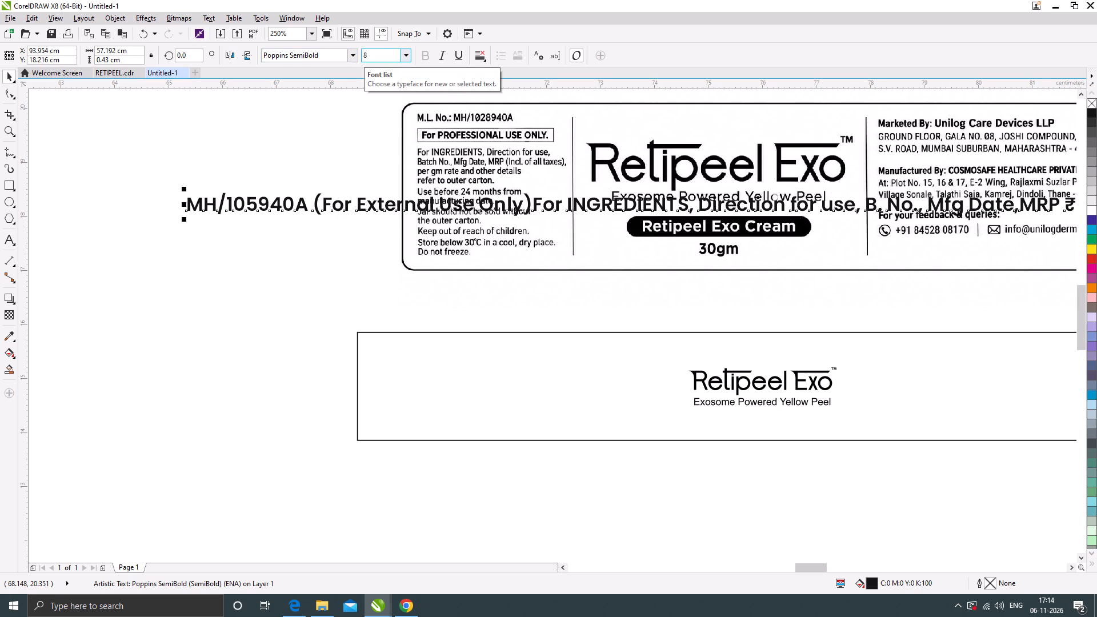
{"action": "key", "text": "6"}
{"action": "key", "text": "Return"}
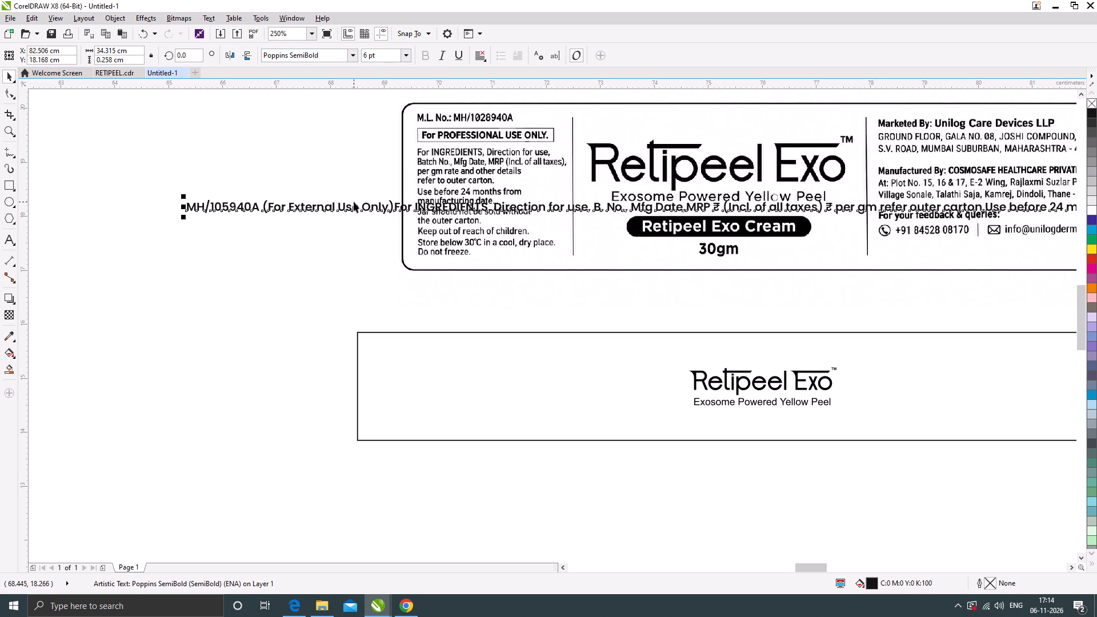
Shift the information text further left and break it into lines after "MH/105940A", "(For External Use Only)" and "Direction for use,".
{"action": "left_click_drag", "start_coordinate": [338, 209], "coordinate": [259, 233]}
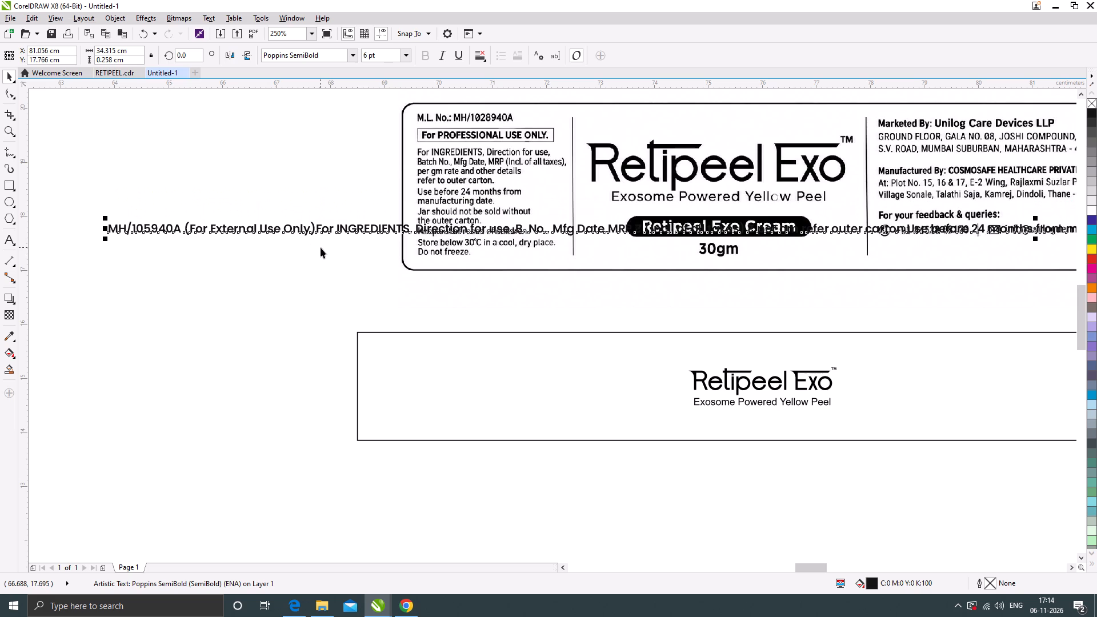
{"action": "double_click", "coordinate": [188, 233]}
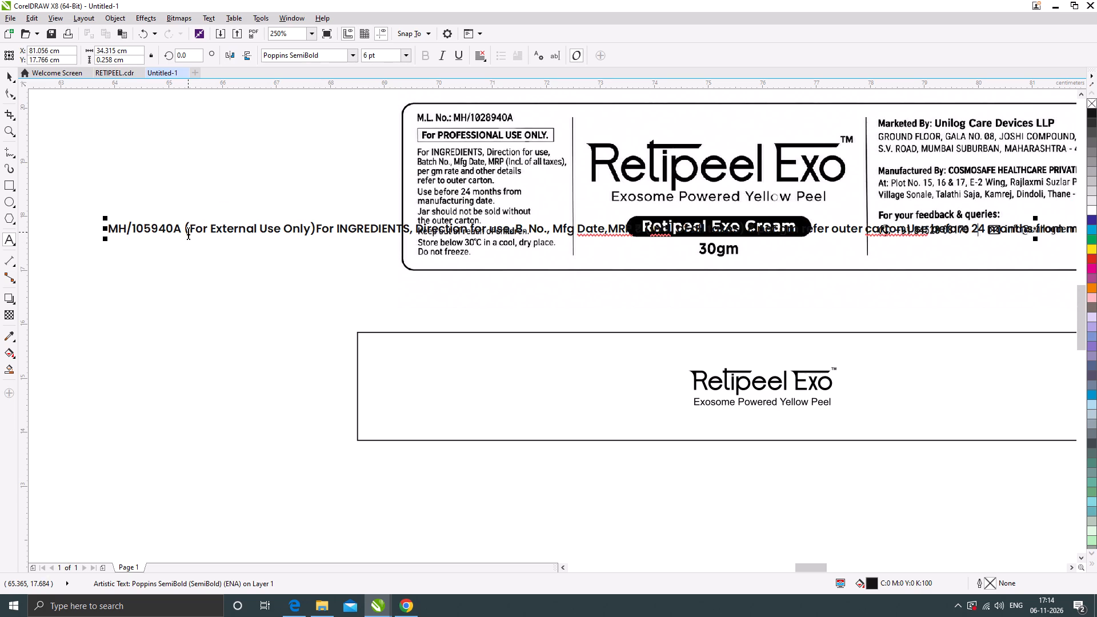
{"action": "key", "text": "Left"}
{"action": "key", "text": "Return"}
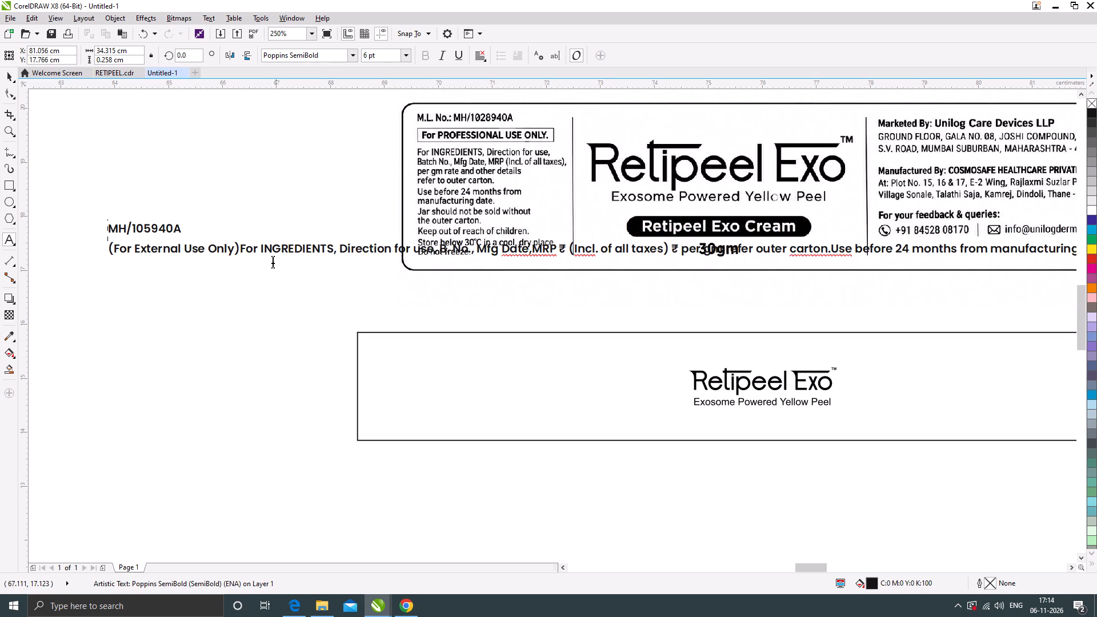
{"action": "left_click", "coordinate": [242, 252]}
{"action": "key", "text": "Return"}
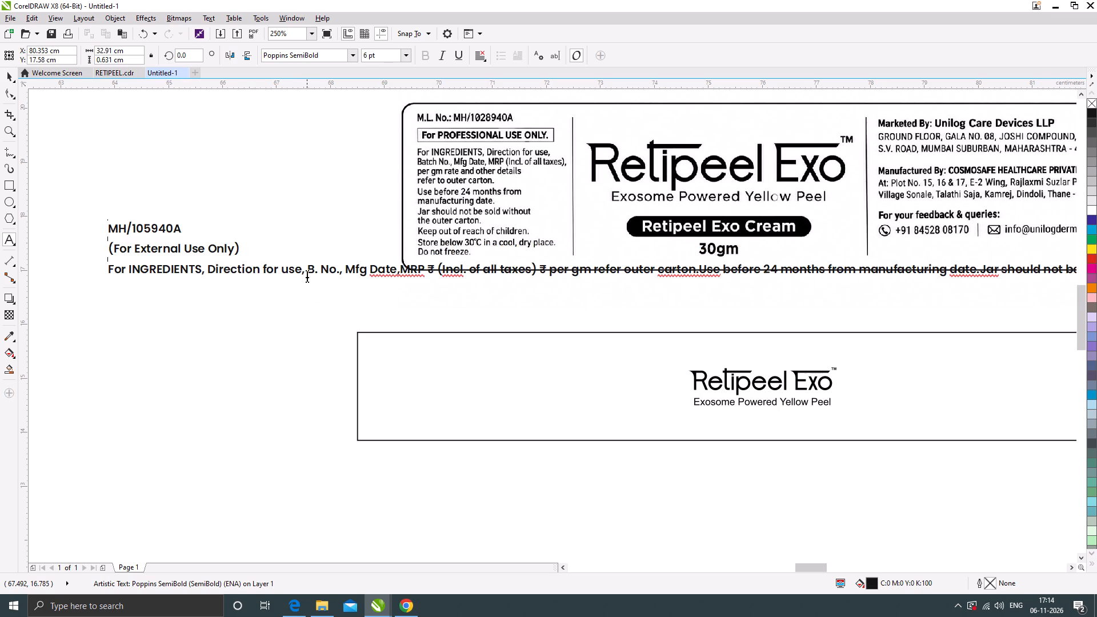
{"action": "left_click", "coordinate": [308, 274]}
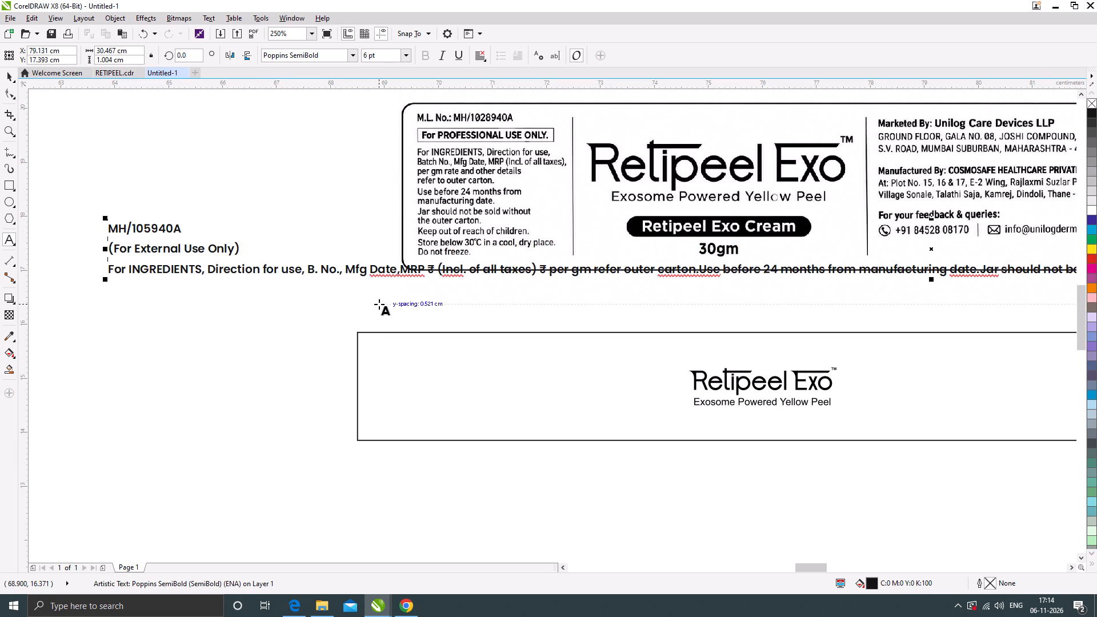
{"action": "key", "text": "Return"}
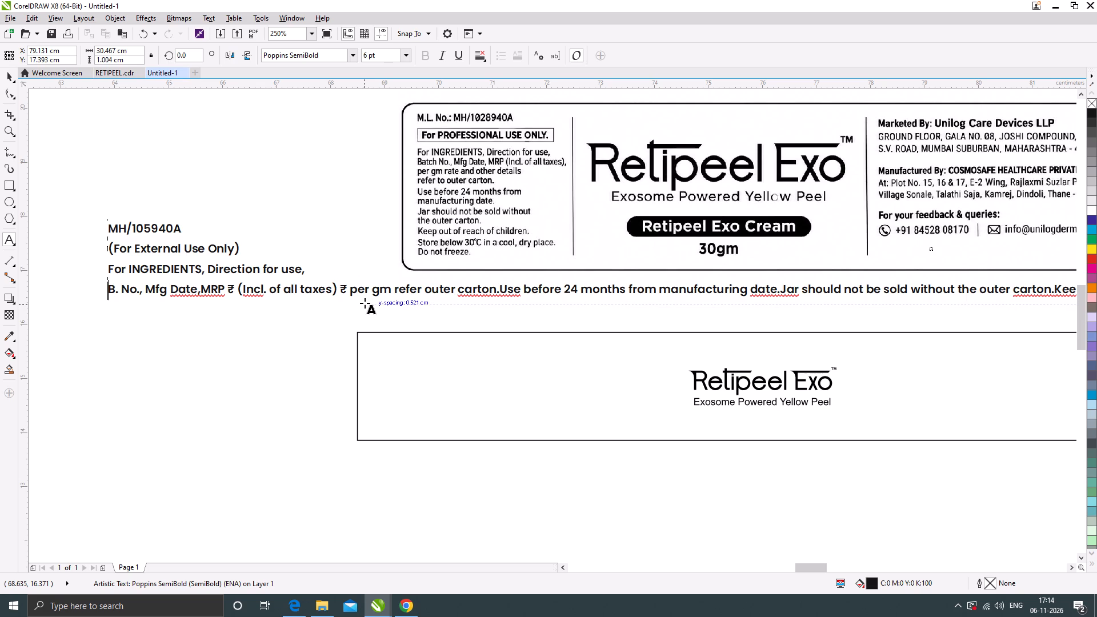
Add line breaks to the information text after "(Incl. of all taxes)", "refer outer carton." and "manufacturing".
{"action": "left_click", "coordinate": [340, 292]}
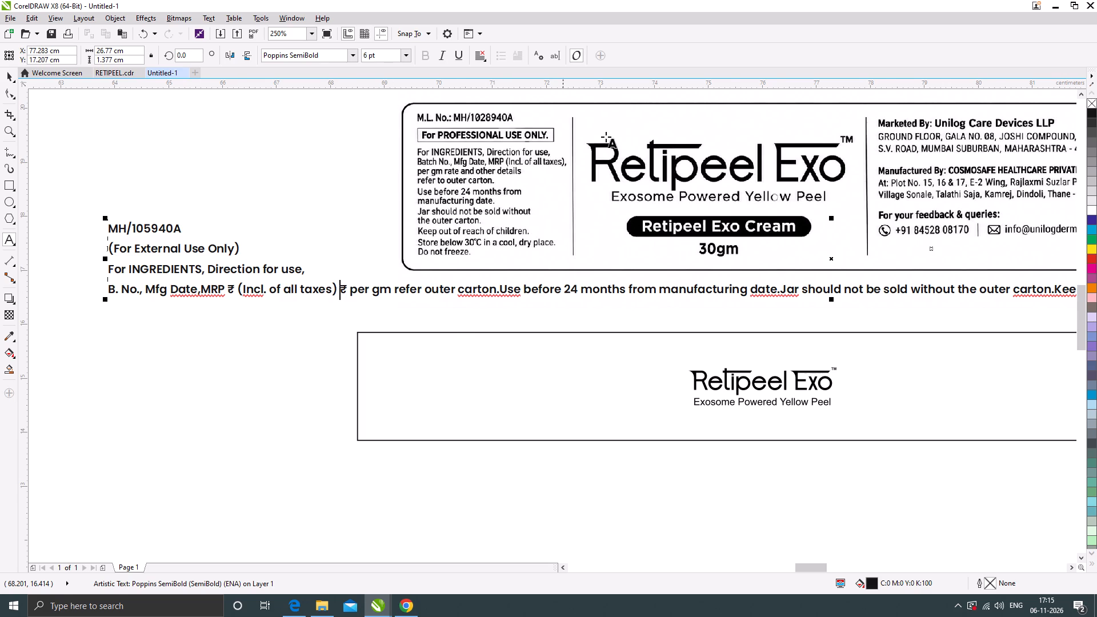
{"action": "scroll", "coordinate": [422, 173], "scroll_direction": "up", "scroll_amount": 1}
{"action": "key", "text": "Return"}
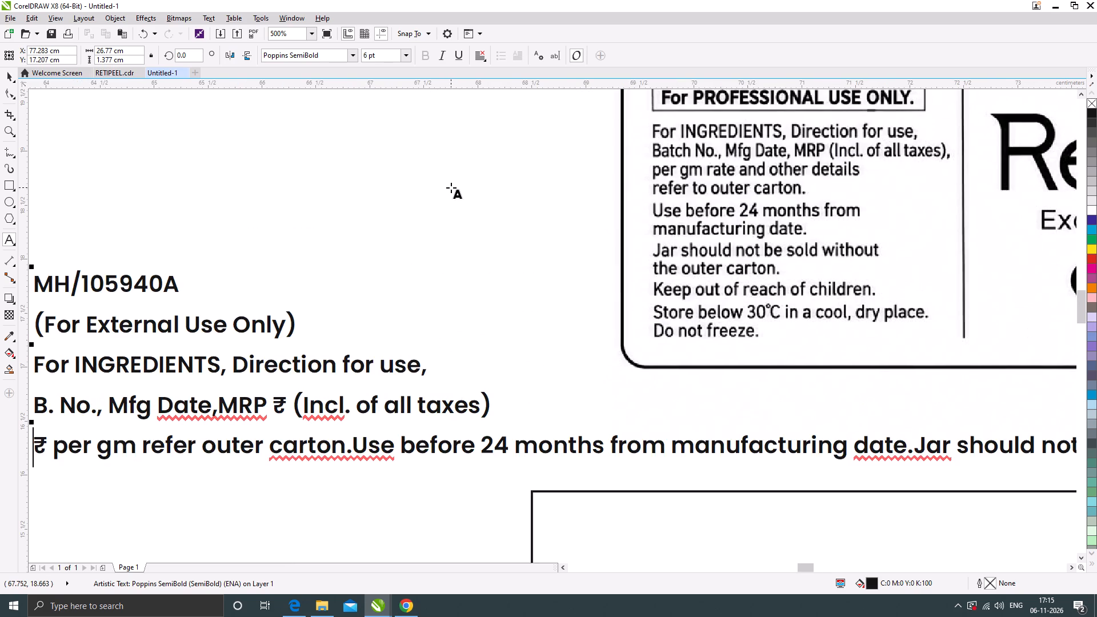
{"action": "scroll", "coordinate": [451, 187], "scroll_direction": "down", "scroll_amount": 1}
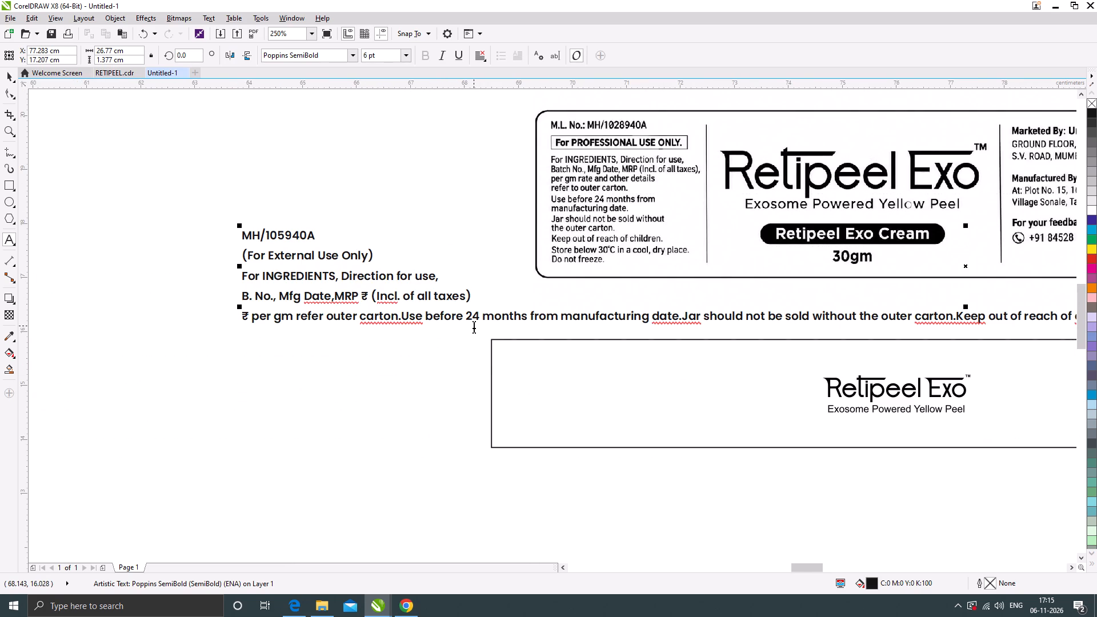
{"action": "left_click", "coordinate": [402, 318]}
{"action": "key", "text": "Return"}
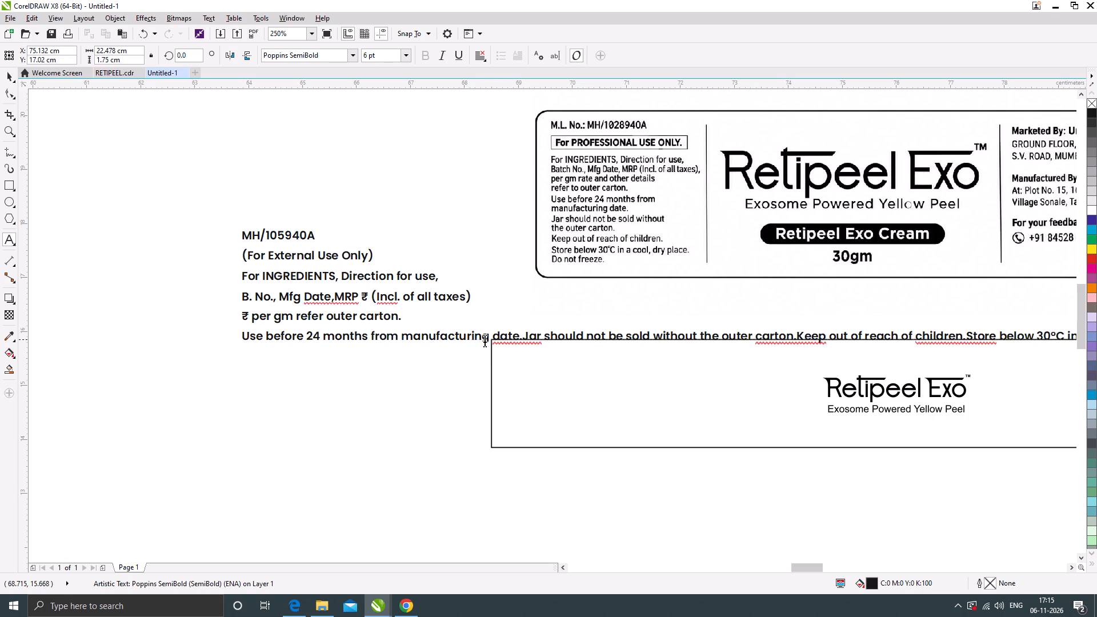
{"action": "scroll", "coordinate": [490, 346], "scroll_direction": "up", "scroll_amount": 1}
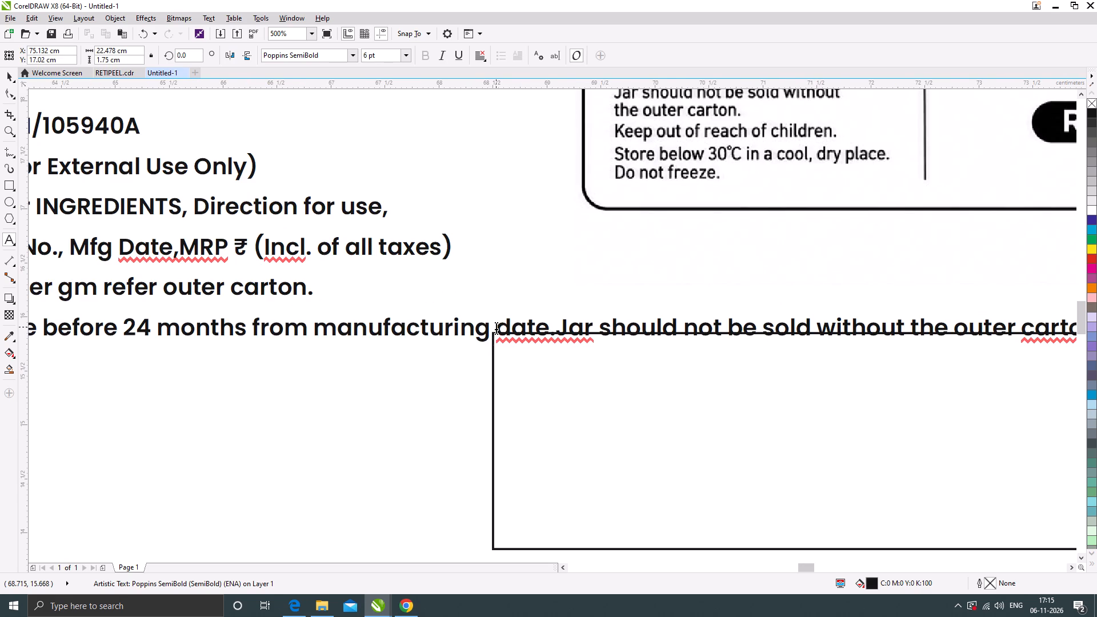
{"action": "left_click", "coordinate": [496, 327]}
{"action": "scroll", "coordinate": [481, 324], "scroll_direction": "down", "scroll_amount": 1}
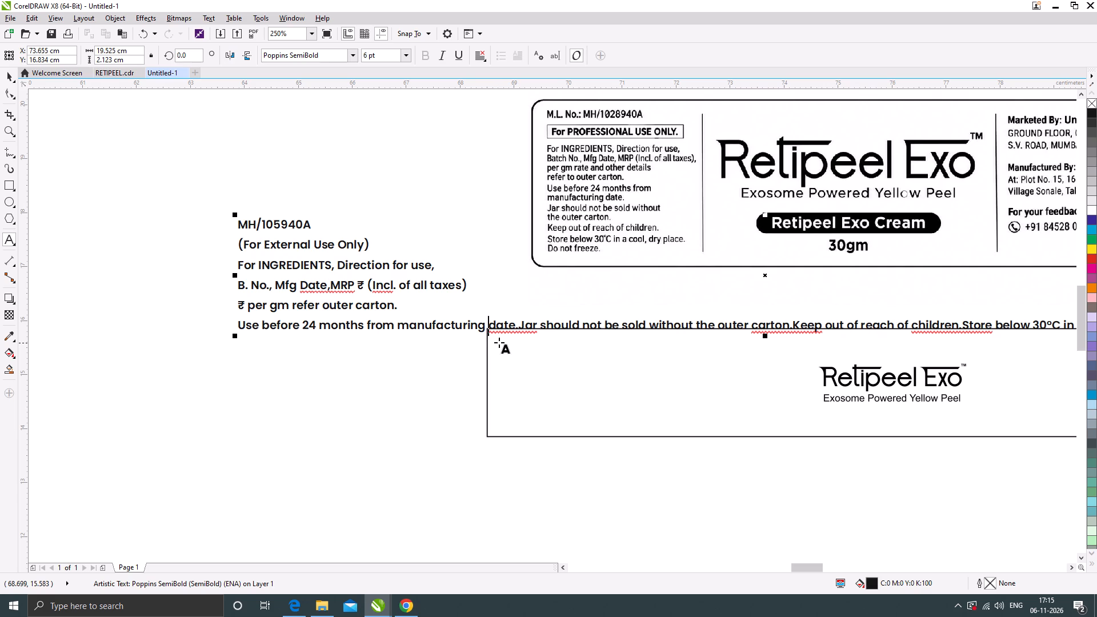
{"action": "key", "text": "Return"}
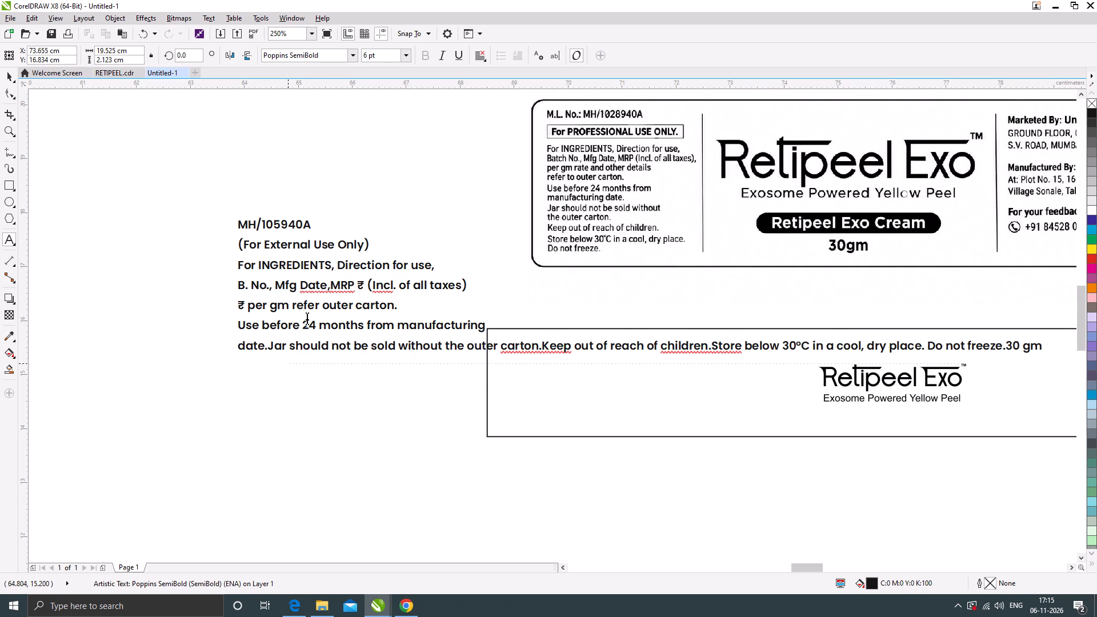
Move the information text block up and left so it clears the 15 x 2 cm rectangle.
{"action": "left_click", "coordinate": [7, 69]}
{"action": "left_click", "coordinate": [5, 73]}
{"action": "left_click_drag", "start_coordinate": [360, 246], "coordinate": [309, 216]}
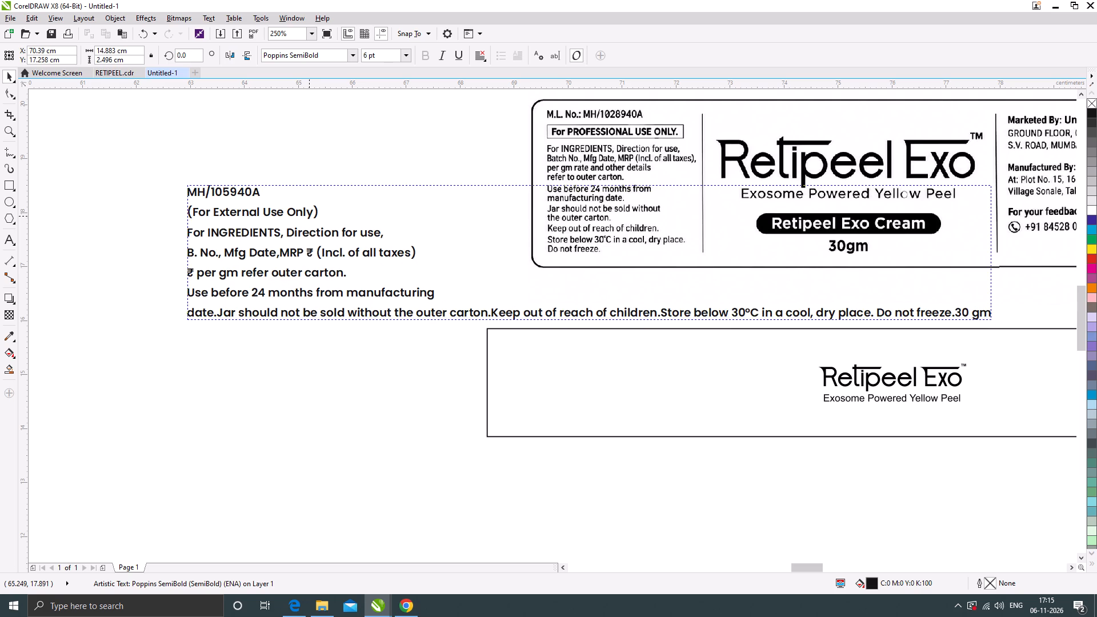
{"action": "left_click_drag", "start_coordinate": [309, 216], "coordinate": [309, 216]}
{"action": "left_click", "coordinate": [400, 399]}
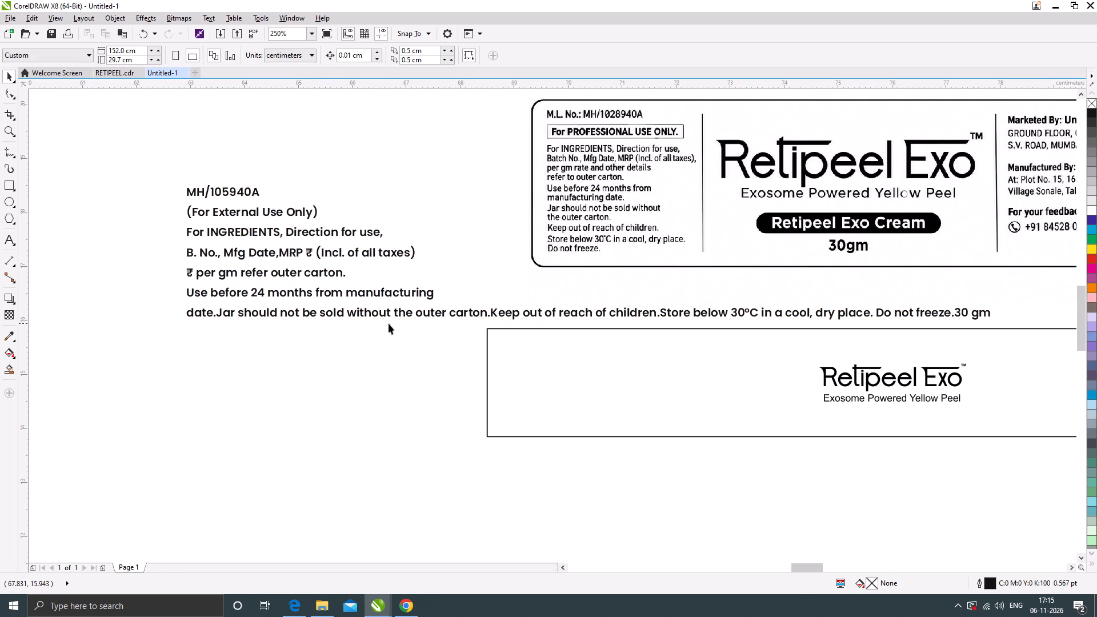
Break the remaining information text into lines after "date.", "without the outer carton.", "Store below" and "dry place.".
{"action": "left_click", "coordinate": [217, 315]}
{"action": "double_click", "coordinate": [217, 316]}
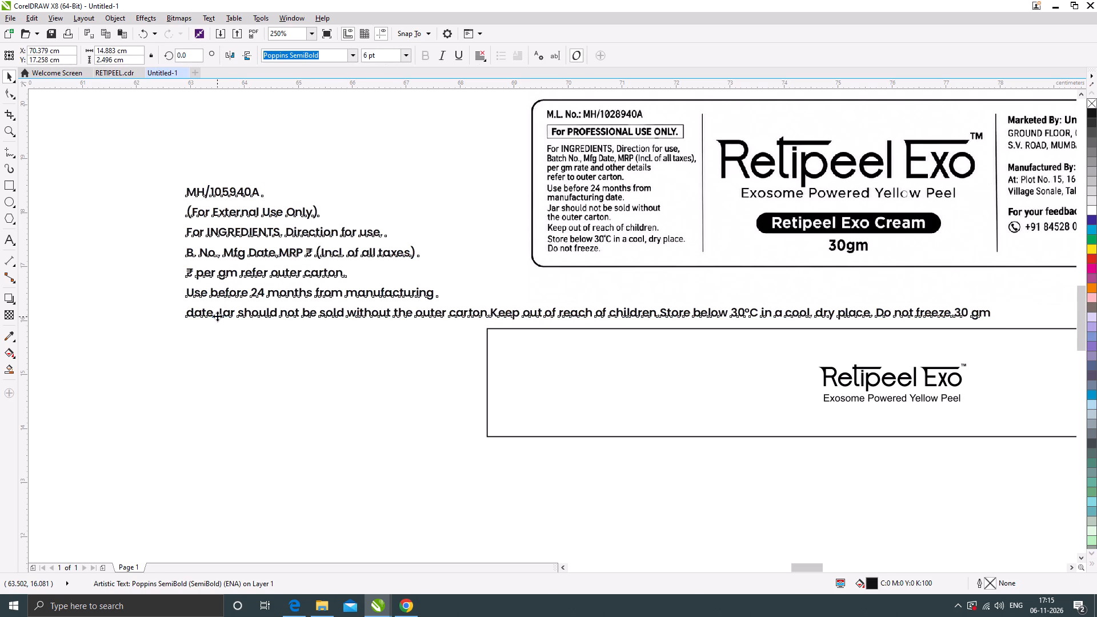
{"action": "key", "text": "Return"}
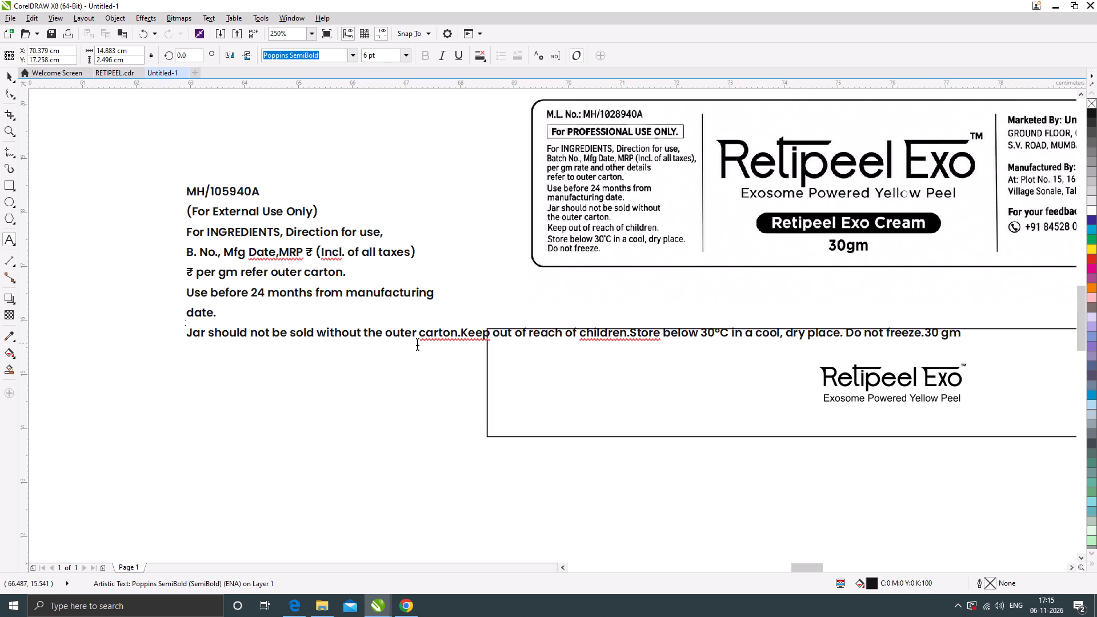
{"action": "left_click", "coordinate": [462, 336]}
{"action": "key", "text": "Return"}
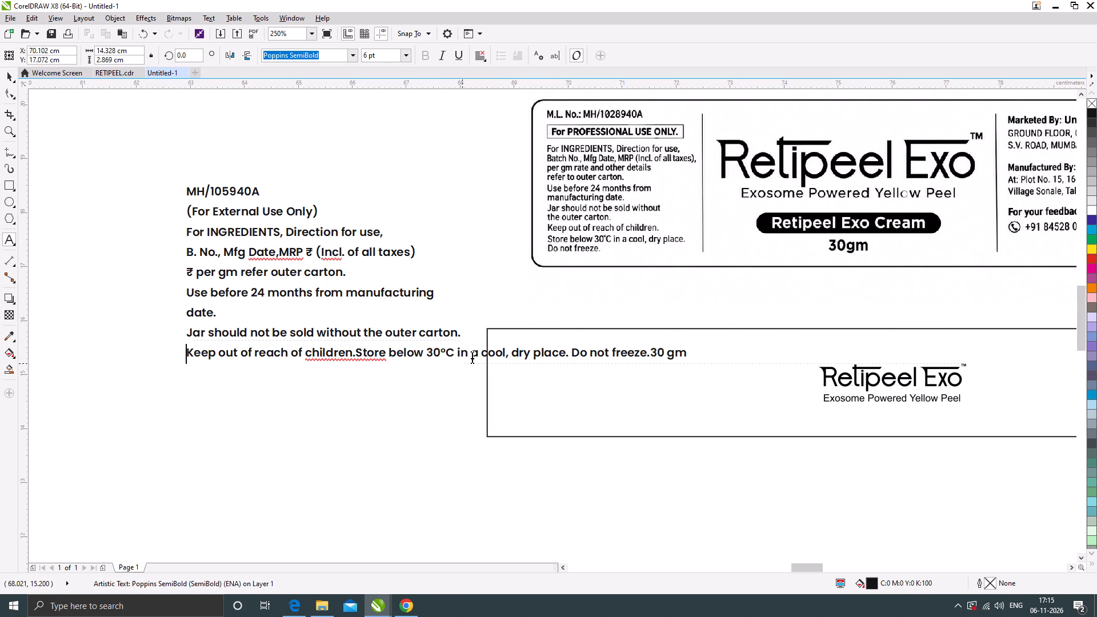
{"action": "left_click", "coordinate": [428, 354]}
{"action": "key", "text": "Return"}
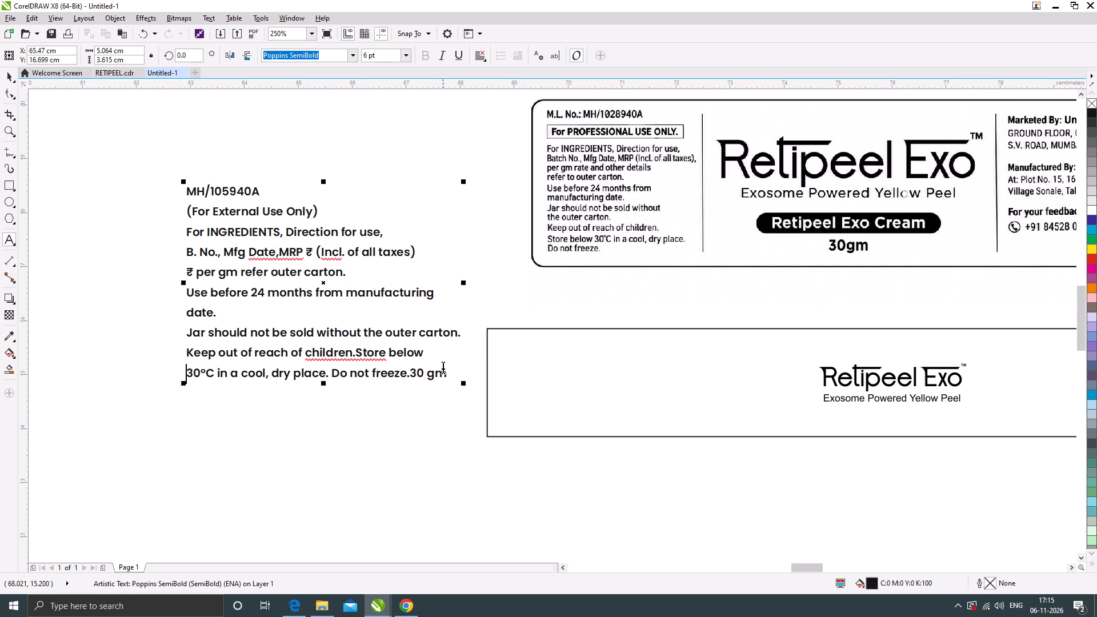
{"action": "left_click", "coordinate": [332, 376]}
{"action": "key", "text": "Return"}
Rejoin "date." to the end of the manufacturing line, keeping "Use before 24 months" at the start of its own line.
{"action": "left_click", "coordinate": [187, 316]}
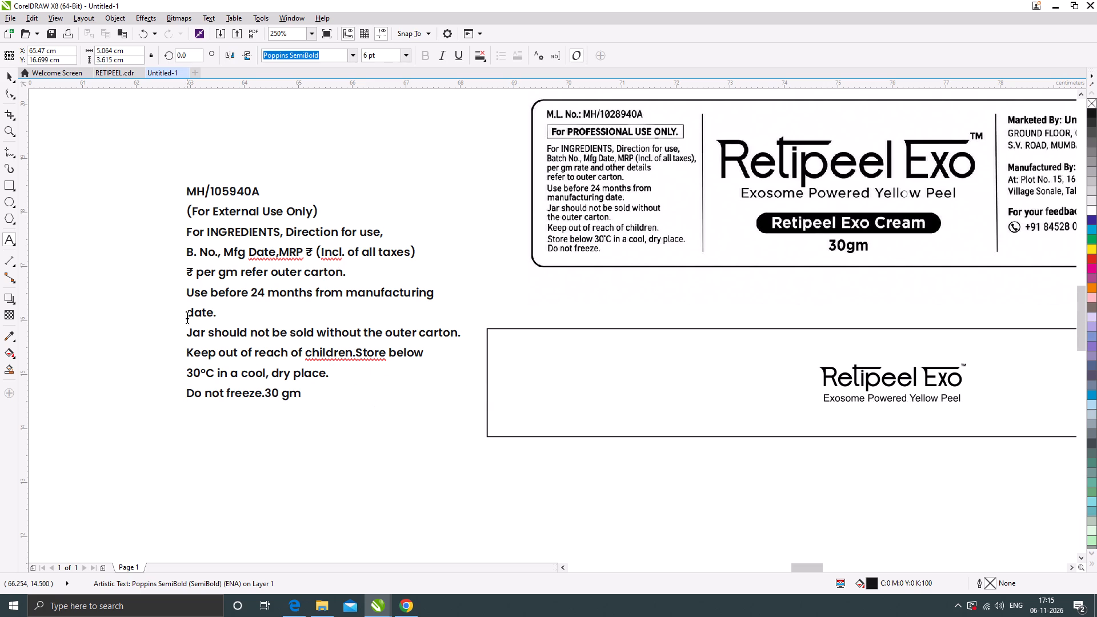
{"action": "key", "text": "BackSpace"}
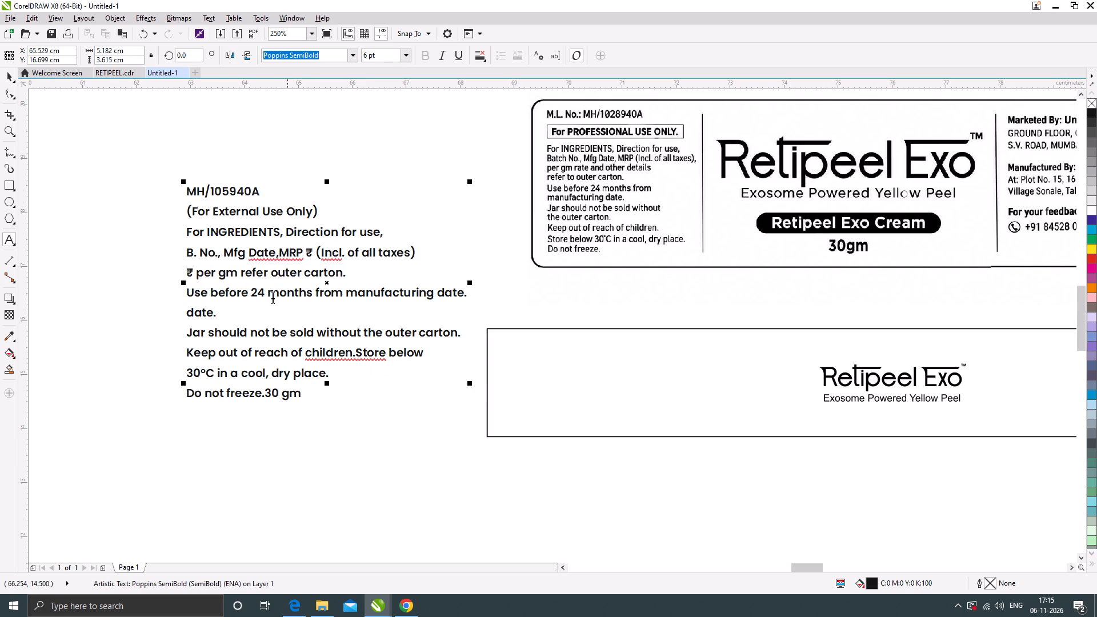
{"action": "left_click", "coordinate": [188, 295]}
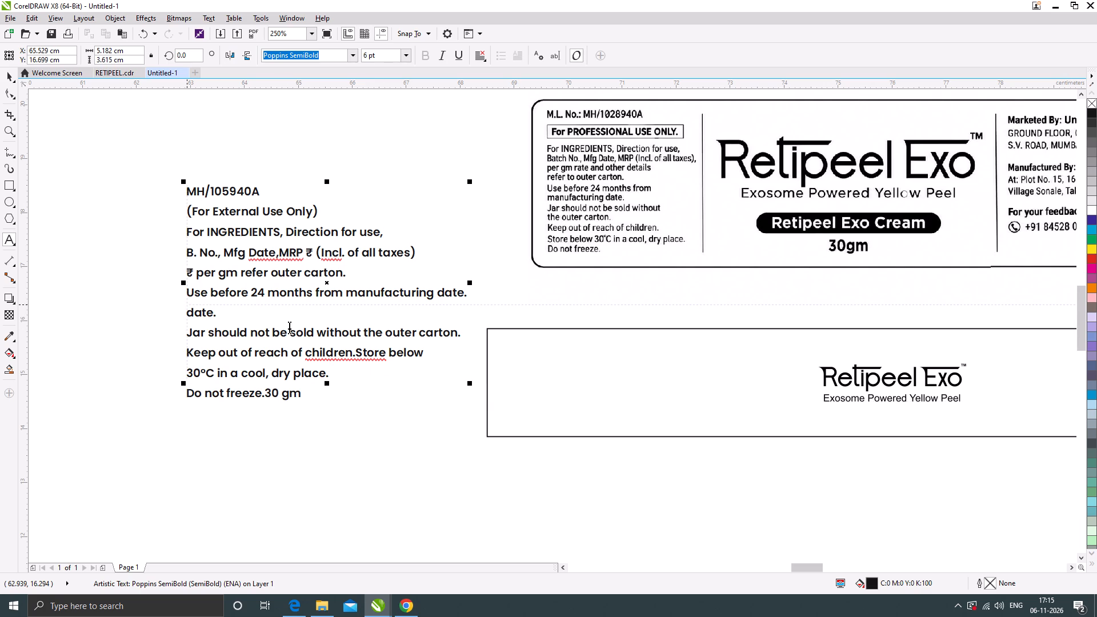
{"action": "key", "text": "BackSpace"}
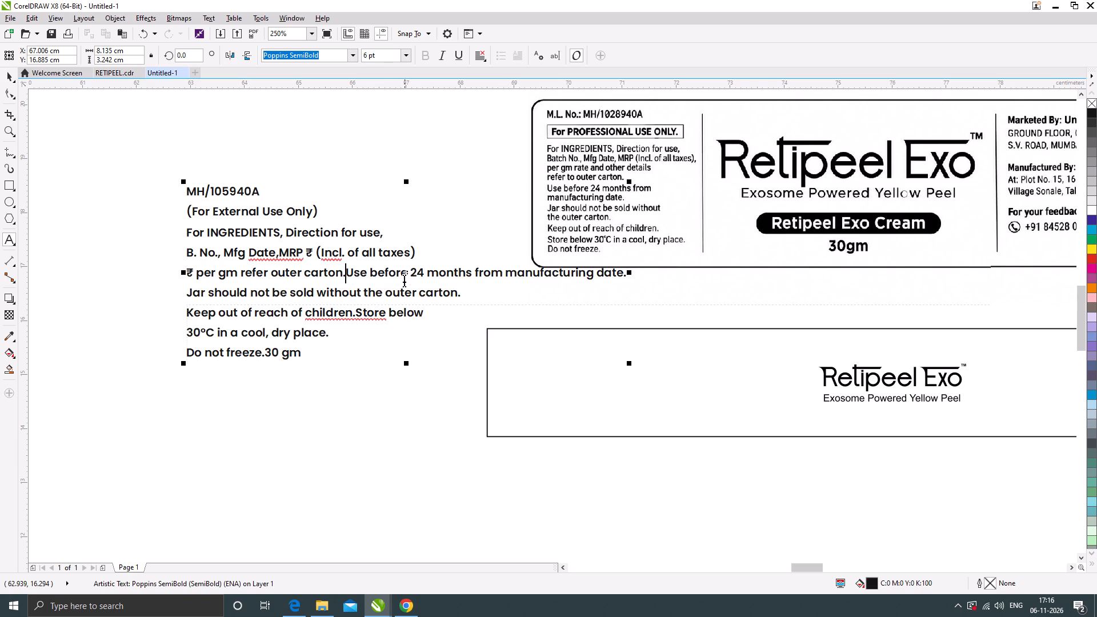
{"action": "key", "text": "Return"}
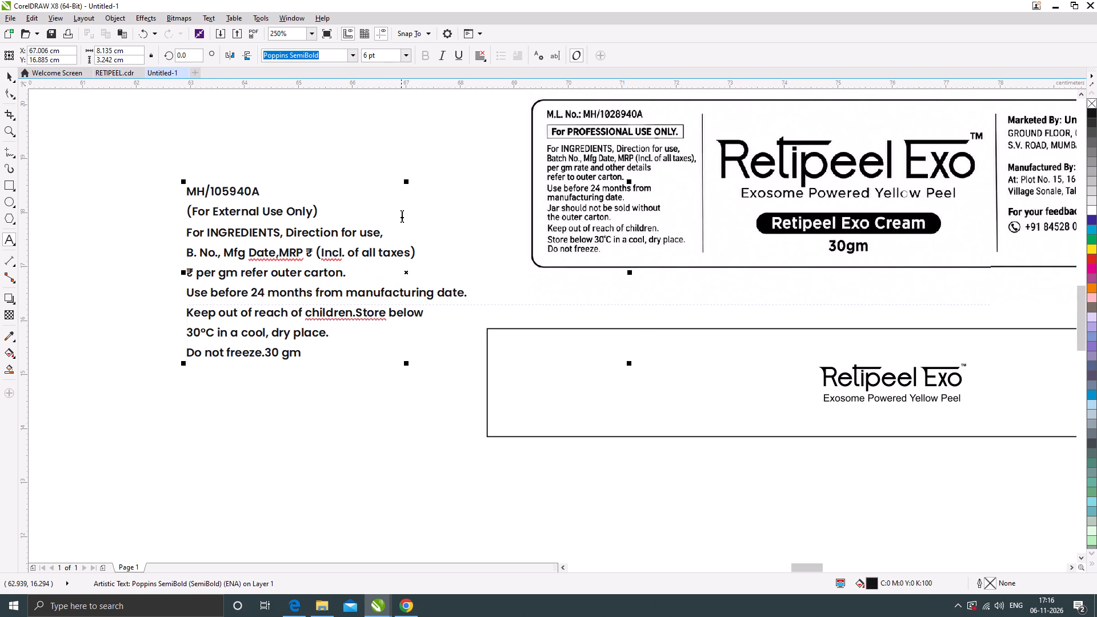
{"action": "scroll", "coordinate": [391, 257], "scroll_direction": "down", "scroll_amount": 1}
{"action": "scroll", "coordinate": [404, 270], "scroll_direction": "up", "scroll_amount": 1}
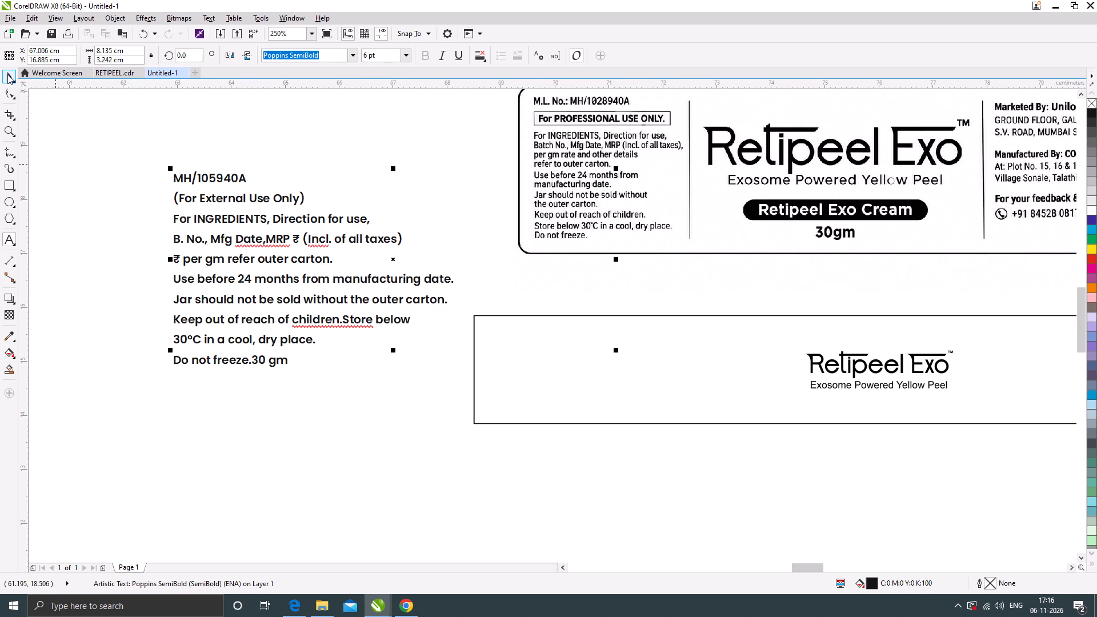
{"action": "left_click", "coordinate": [7, 74]}
{"action": "left_click", "coordinate": [403, 404]}
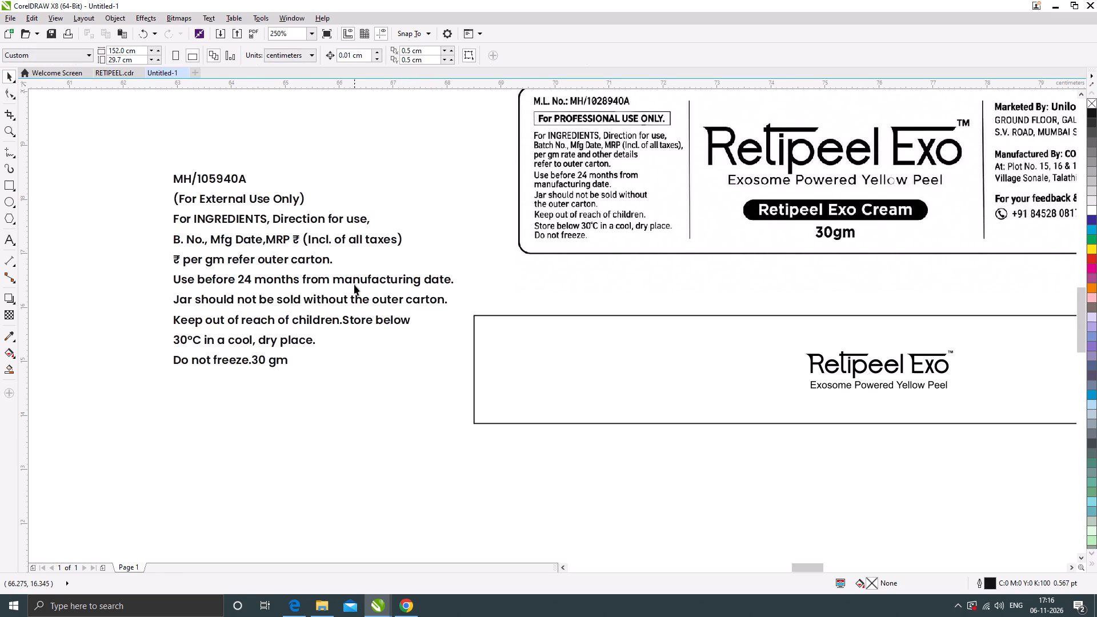
Set the information text block to 5 pt and move it over the start of the 15 x 2 cm label rectangle.
{"action": "left_click_drag", "start_coordinate": [354, 281], "coordinate": [354, 299]}
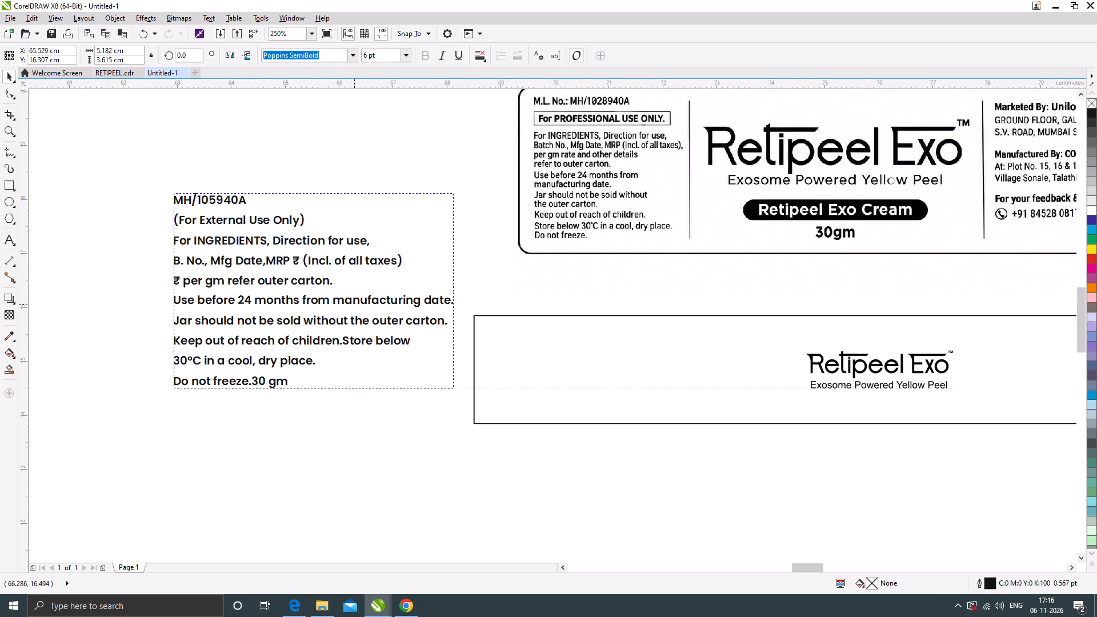
{"action": "left_click_drag", "start_coordinate": [354, 299], "coordinate": [358, 336]}
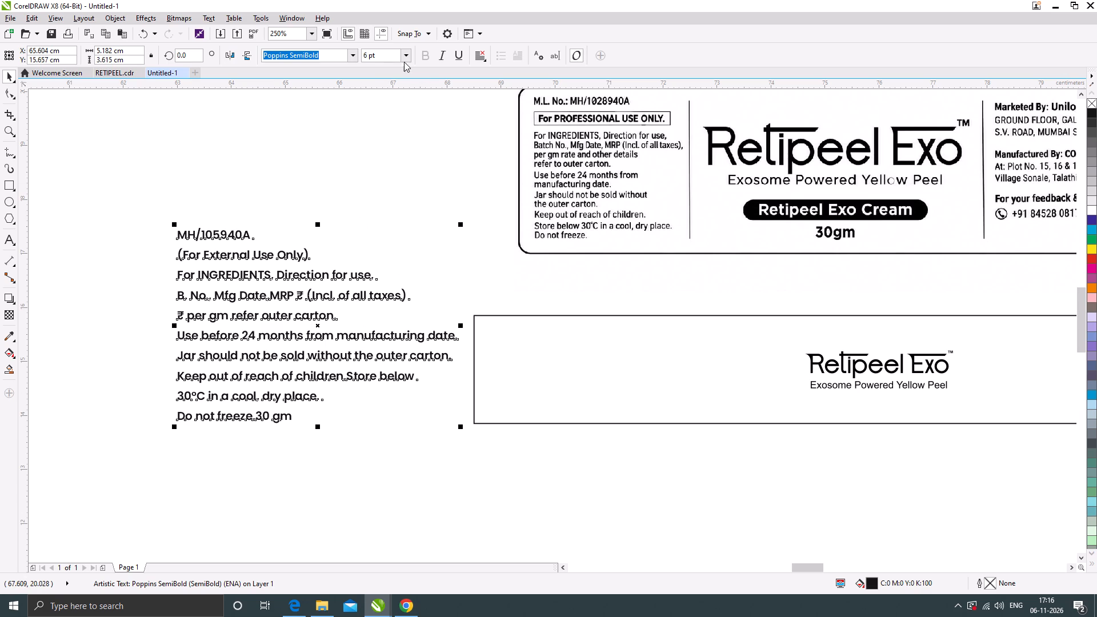
{"action": "left_click_drag", "start_coordinate": [386, 55], "coordinate": [350, 58]}
{"action": "key", "text": "5"}
{"action": "key", "text": "Return"}
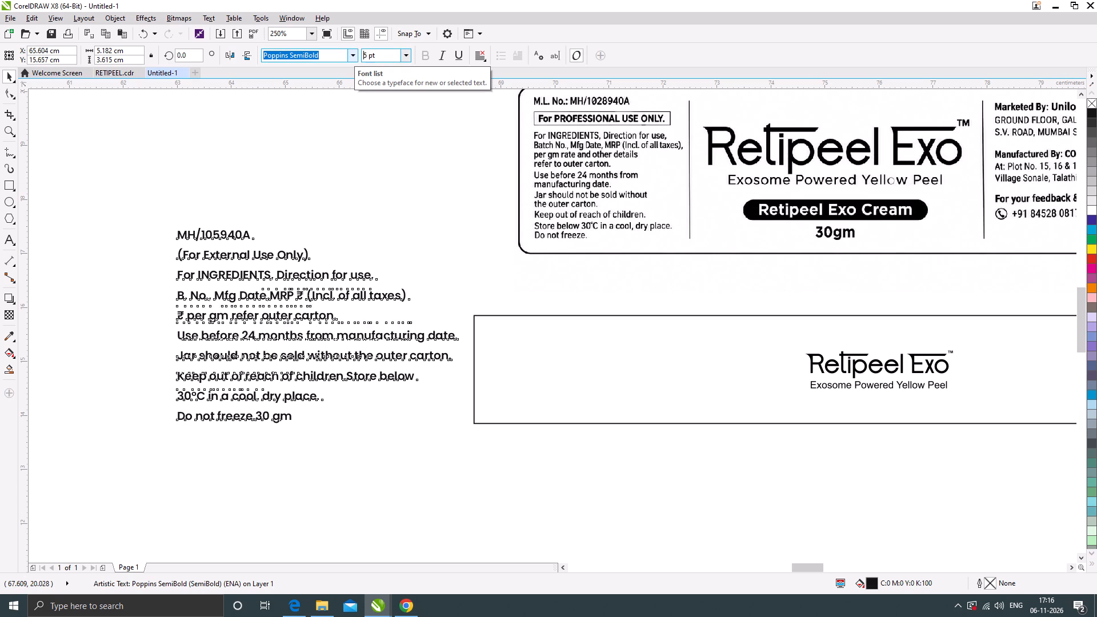
{"action": "left_click_drag", "start_coordinate": [297, 273], "coordinate": [551, 289]}
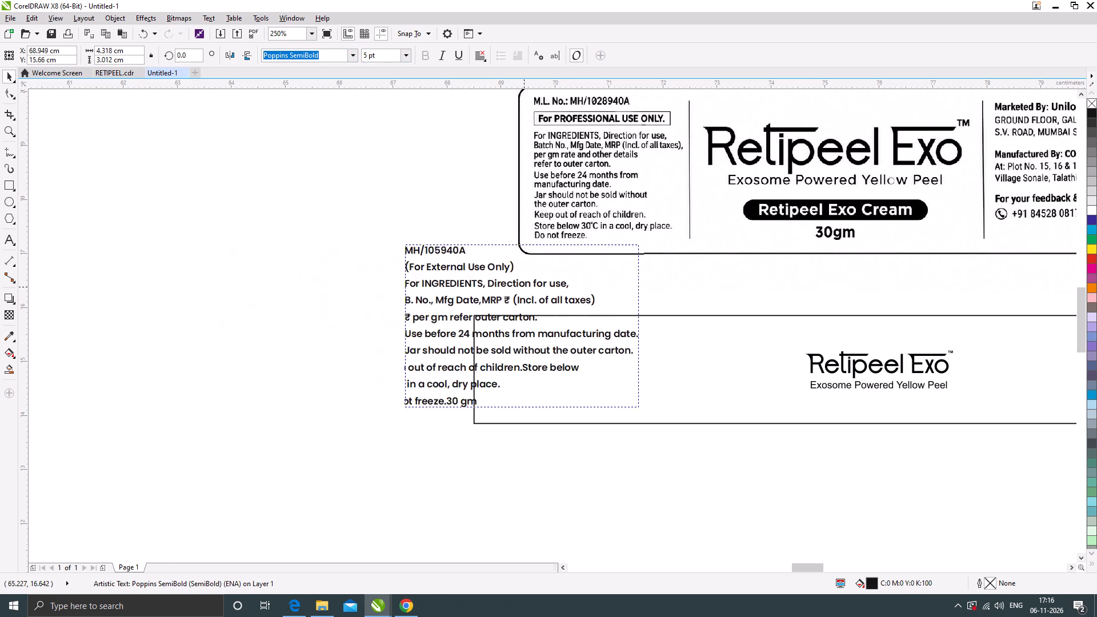
{"action": "left_click_drag", "start_coordinate": [551, 289], "coordinate": [619, 295]}
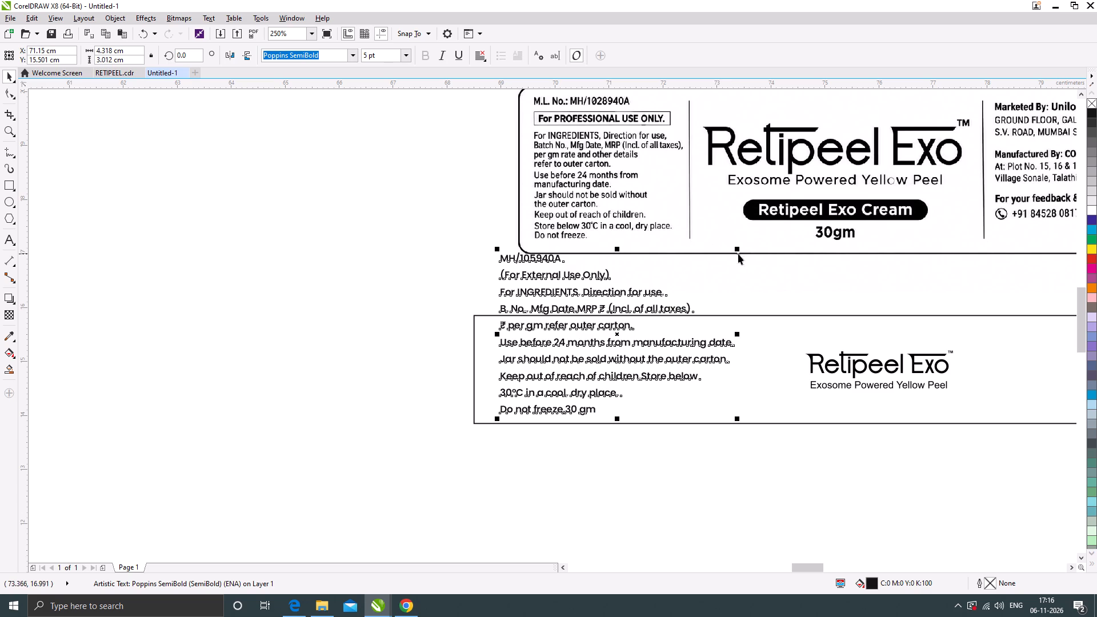
Scale the information text block down to about 2.87 pt so it fits within the height of the label rectangle.
{"action": "left_click_drag", "start_coordinate": [738, 249], "coordinate": [666, 306]}
{"action": "scroll", "coordinate": [497, 308], "scroll_direction": "down", "scroll_amount": 1}
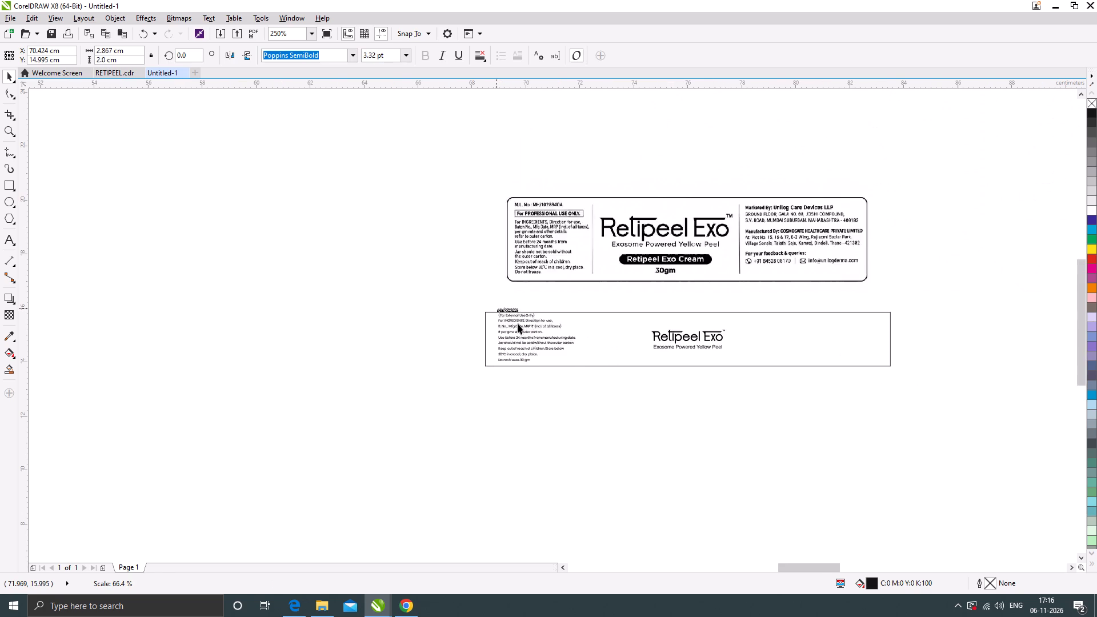
{"action": "scroll", "coordinate": [554, 350], "scroll_direction": "up", "scroll_amount": 1}
{"action": "left_click_drag", "start_coordinate": [601, 262], "coordinate": [584, 277]}
Move the reference label image from above the 15 x 2 cm rectangle to just below it.
{"action": "scroll", "coordinate": [584, 275], "scroll_direction": "down", "scroll_amount": 1}
{"action": "left_click", "coordinate": [591, 198]}
{"action": "left_click_drag", "start_coordinate": [624, 192], "coordinate": [601, 386]}
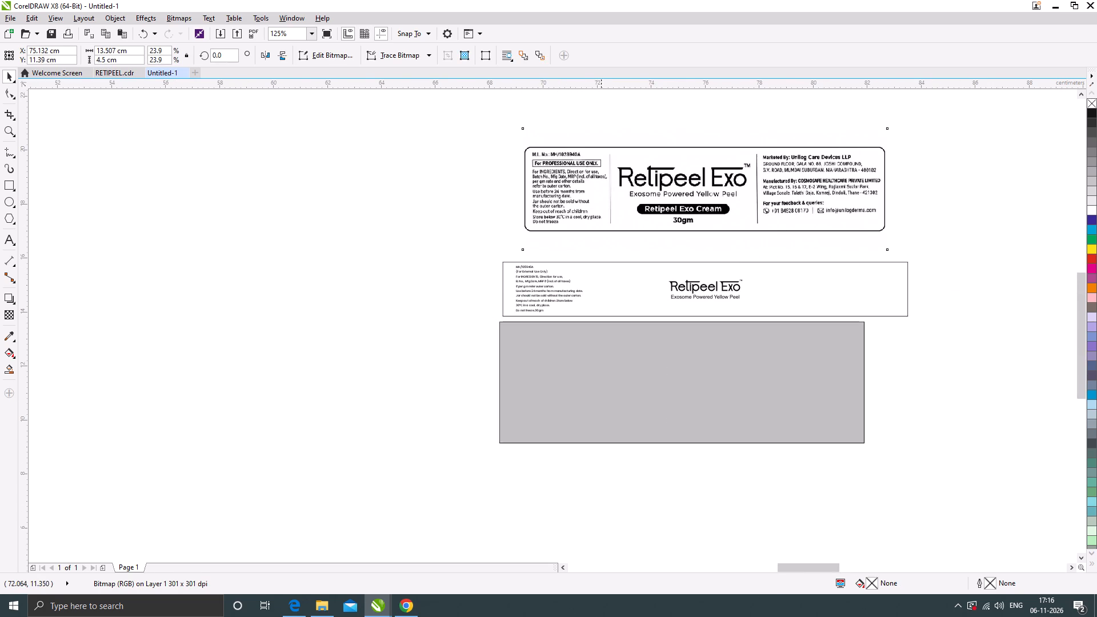
{"action": "left_click_drag", "start_coordinate": [601, 386], "coordinate": [602, 388]}
Examine the information text's size and line layout inside the rectangle against the reference label below it.
{"action": "scroll", "coordinate": [558, 314], "scroll_direction": "up", "scroll_amount": 1}
{"action": "left_click", "coordinate": [539, 413]}
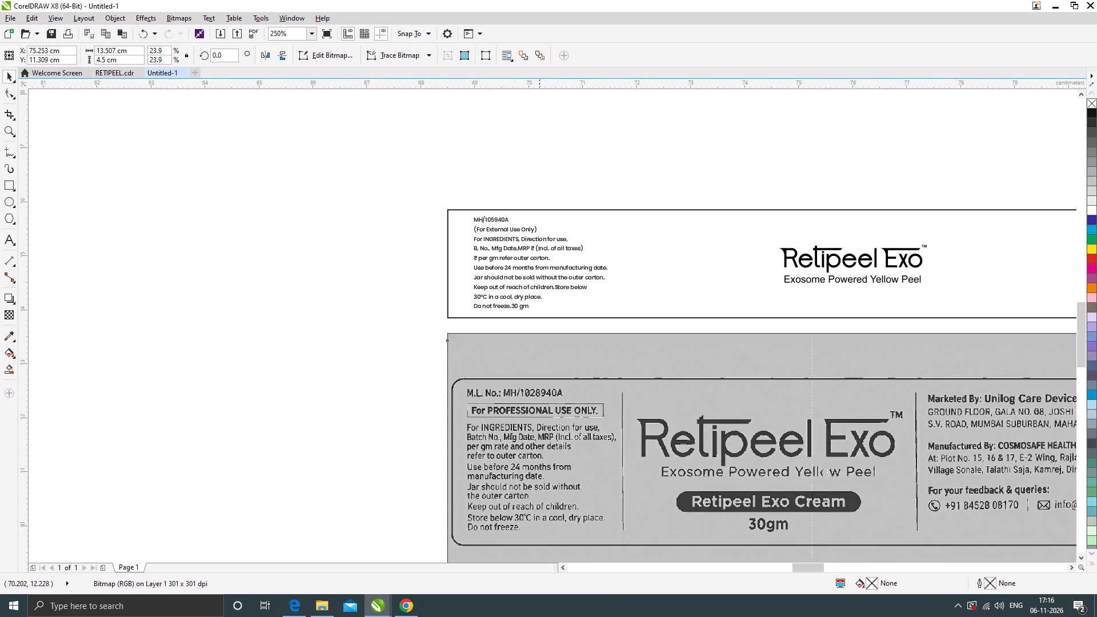
{"action": "left_click", "coordinate": [523, 306]}
{"action": "scroll", "coordinate": [534, 316], "scroll_direction": "up", "scroll_amount": 1}
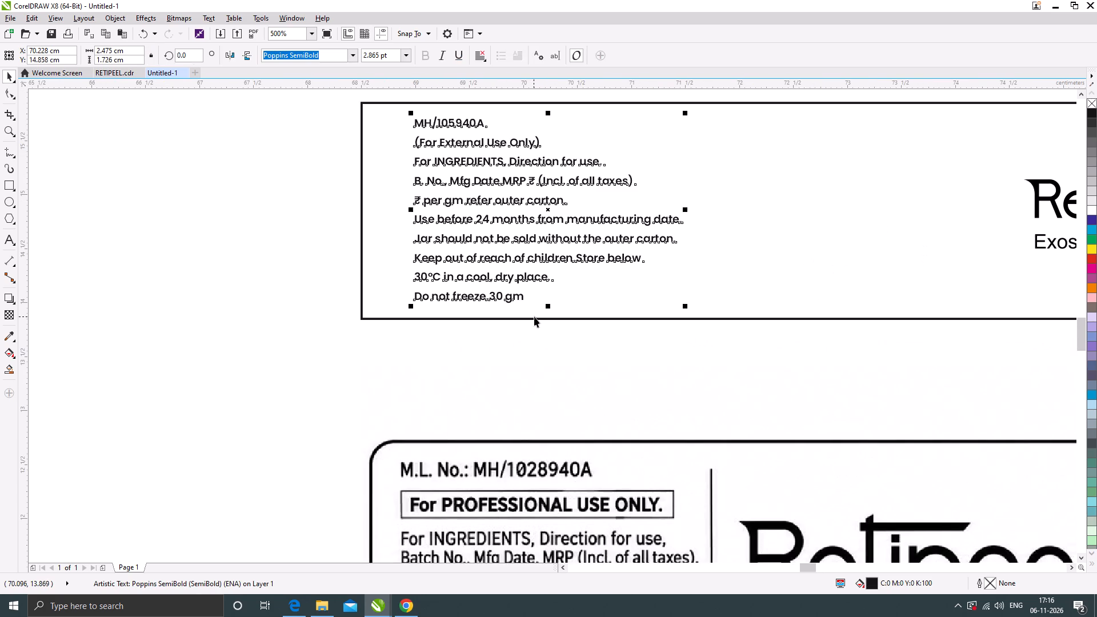
{"action": "scroll", "coordinate": [547, 259], "scroll_direction": "down", "scroll_amount": 1}
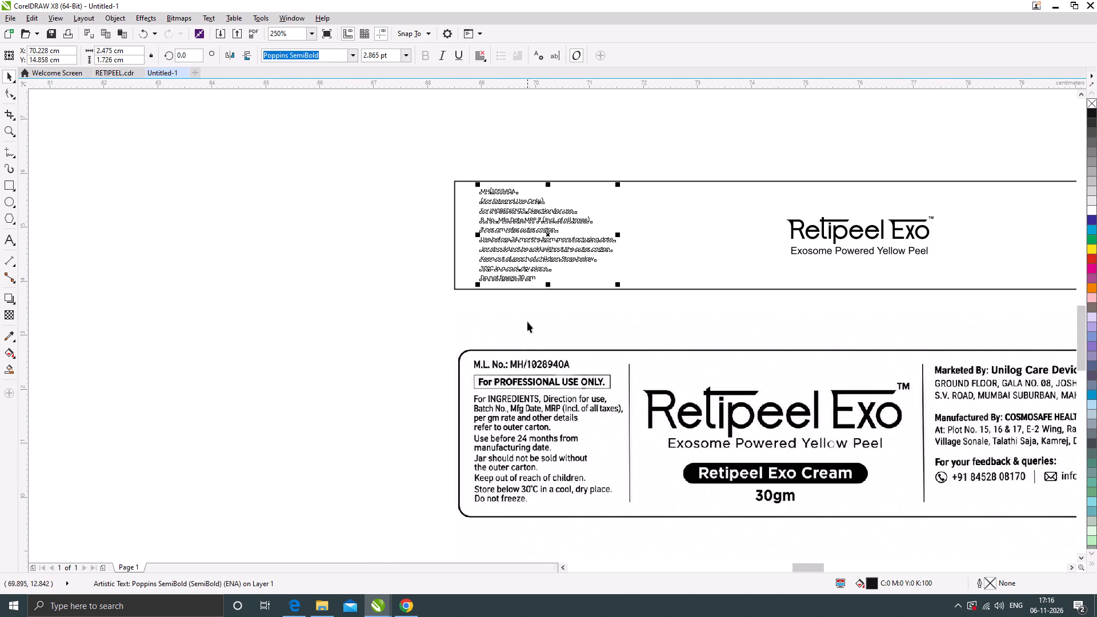
{"action": "scroll", "coordinate": [515, 196], "scroll_direction": "up", "scroll_amount": 1}
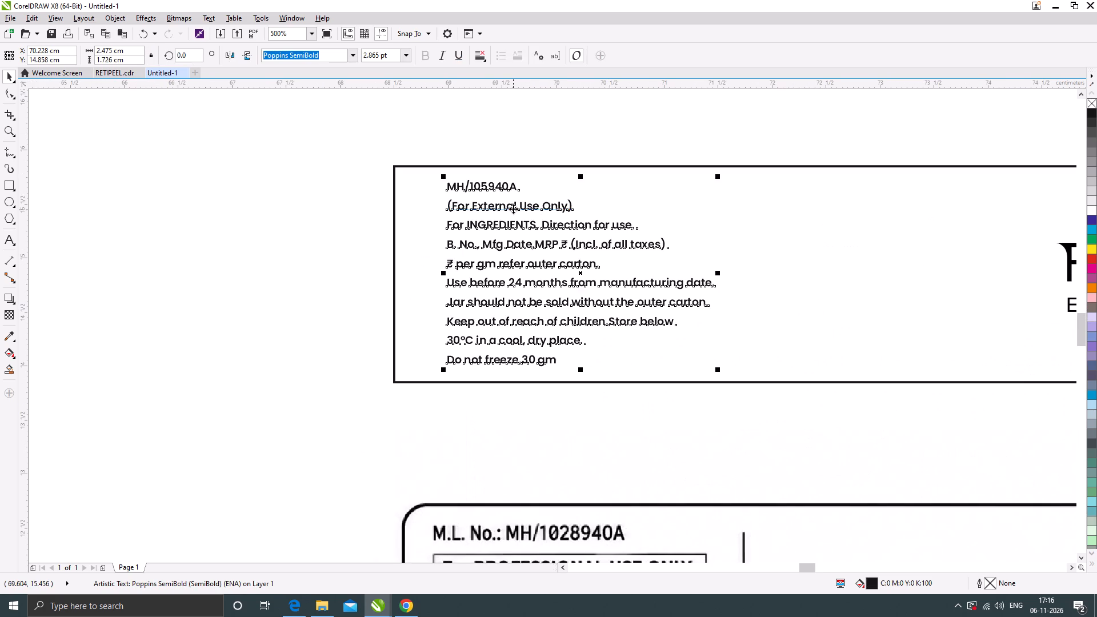
{"action": "left_click", "coordinate": [513, 209]}
{"action": "scroll", "coordinate": [513, 209], "scroll_direction": "down", "scroll_amount": 1}
{"action": "left_click", "coordinate": [365, 244]}
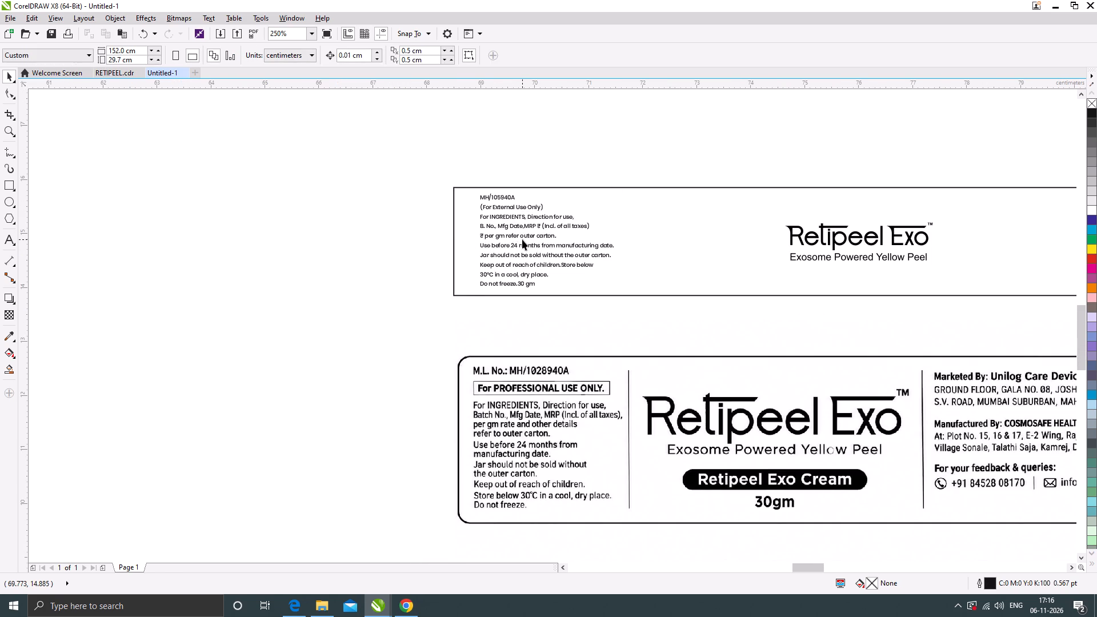
{"action": "left_click", "coordinate": [387, 257]}
{"action": "left_click", "coordinate": [340, 239]}
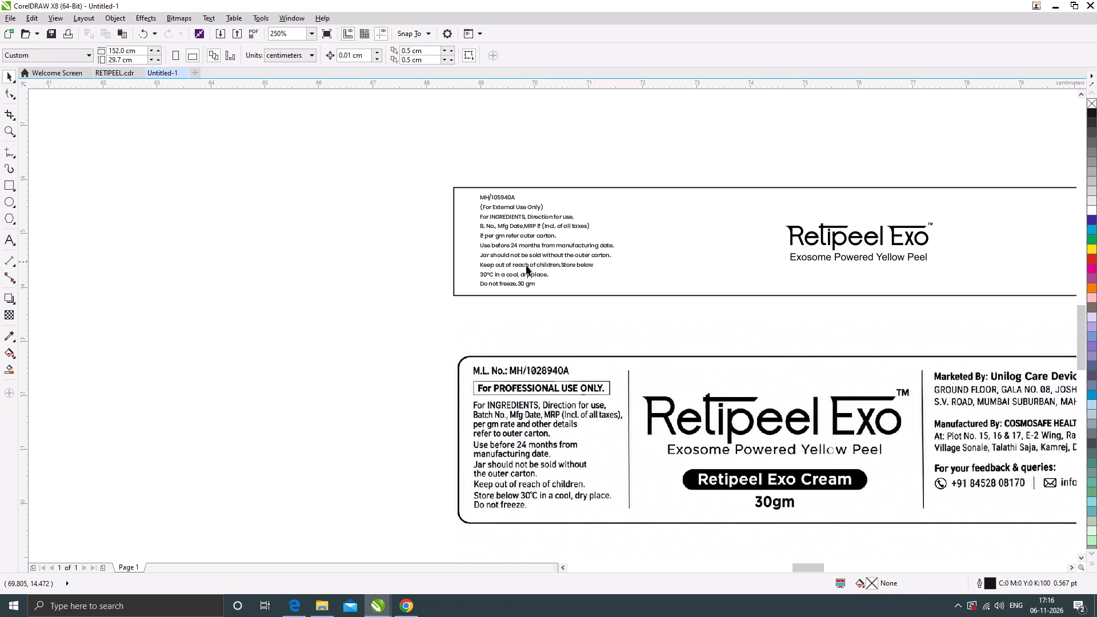
Enlarge the information text block slightly to about 2.98 pt, keeping it inside the label rectangle.
{"action": "left_click", "coordinate": [528, 268]}
{"action": "scroll", "coordinate": [466, 238], "scroll_direction": "down", "scroll_amount": 1}
{"action": "left_click", "coordinate": [523, 243]}
{"action": "scroll", "coordinate": [535, 246], "scroll_direction": "up", "scroll_amount": 1}
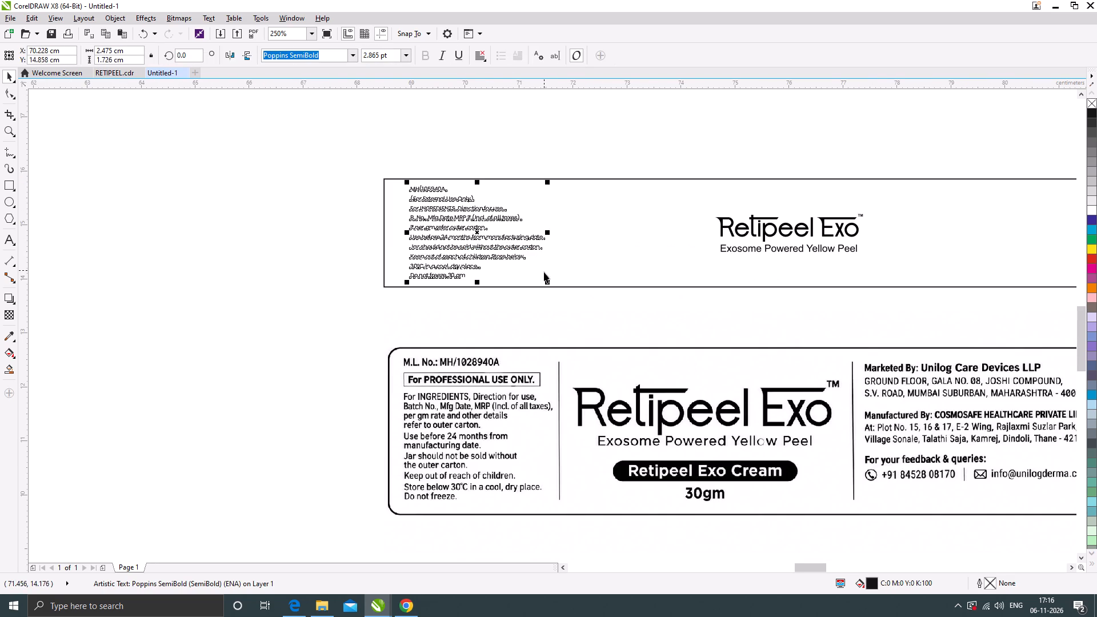
{"action": "scroll", "coordinate": [545, 283], "scroll_direction": "up", "scroll_amount": 1}
{"action": "left_click_drag", "start_coordinate": [547, 281], "coordinate": [557, 288]}
{"action": "scroll", "coordinate": [395, 267], "scroll_direction": "down", "scroll_amount": 1}
{"action": "scroll", "coordinate": [351, 199], "scroll_direction": "up", "scroll_amount": 1}
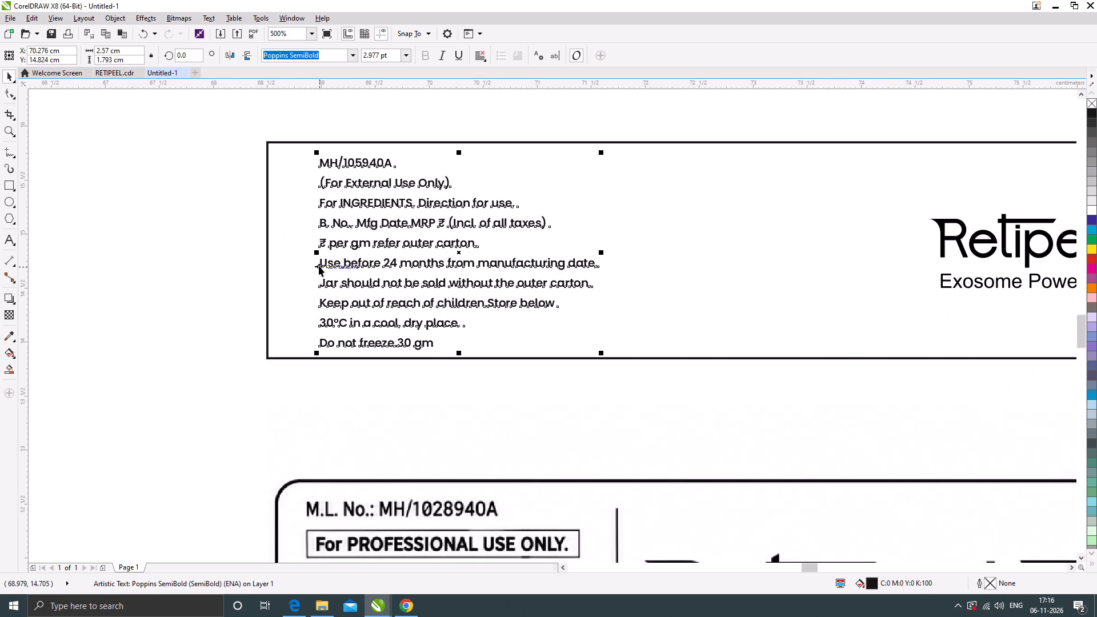
Join the line "₹ per gm refer outer carton." onto the end of the line ending "(Incl. of all taxes)".
{"action": "double_click", "coordinate": [323, 285]}
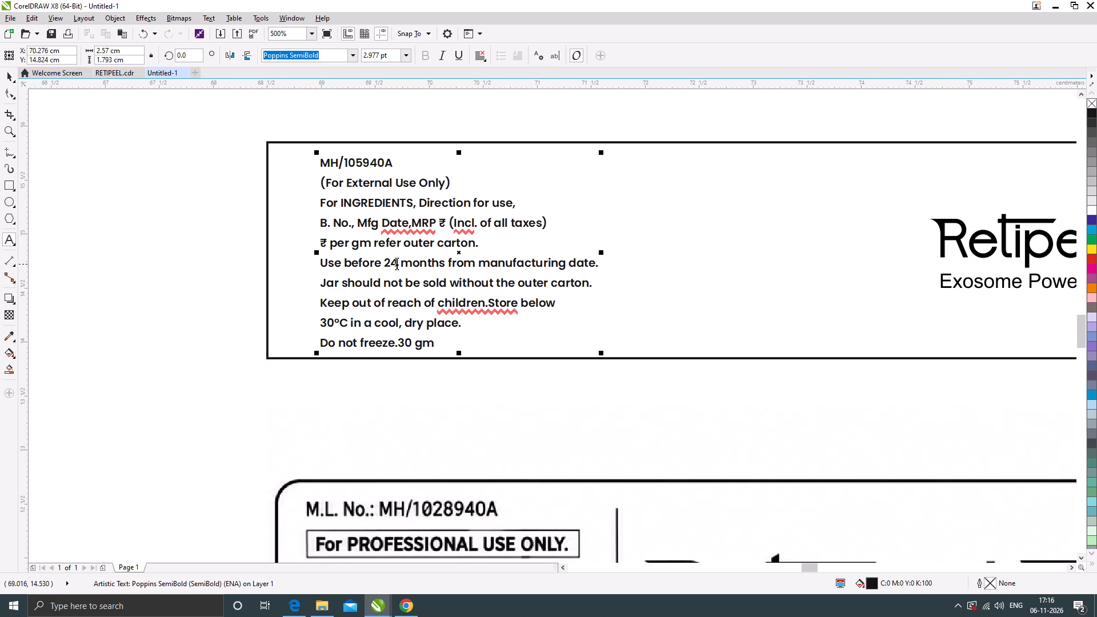
{"action": "scroll", "coordinate": [410, 258], "scroll_direction": "down", "scroll_amount": 1}
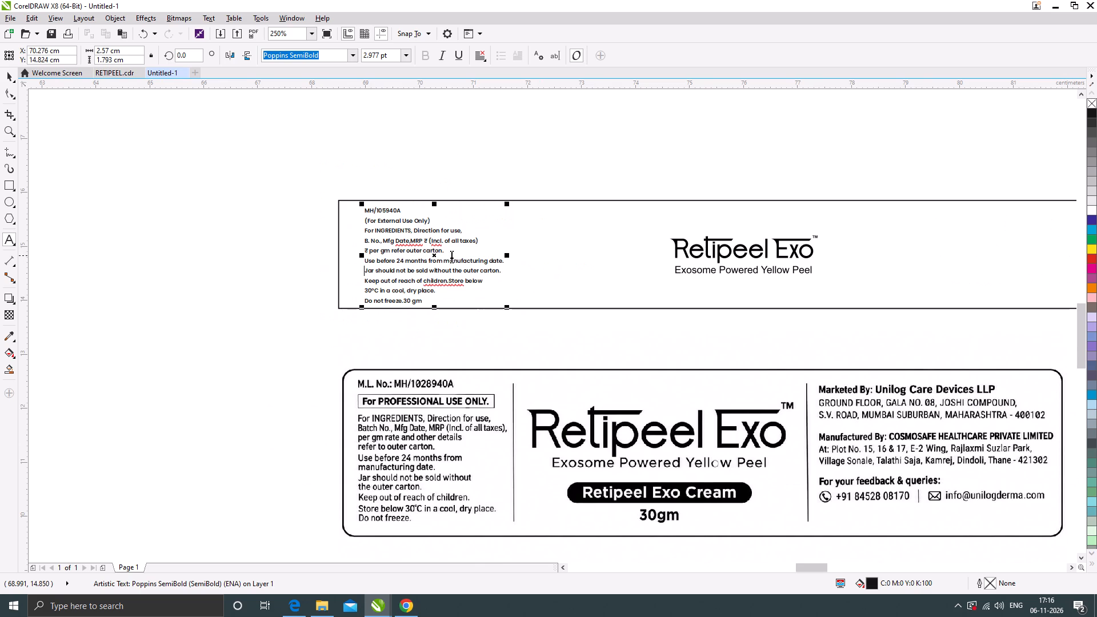
{"action": "scroll", "coordinate": [374, 250], "scroll_direction": "up", "scroll_amount": 1}
{"action": "left_click", "coordinate": [357, 252]}
{"action": "scroll", "coordinate": [379, 232], "scroll_direction": "down", "scroll_amount": 1}
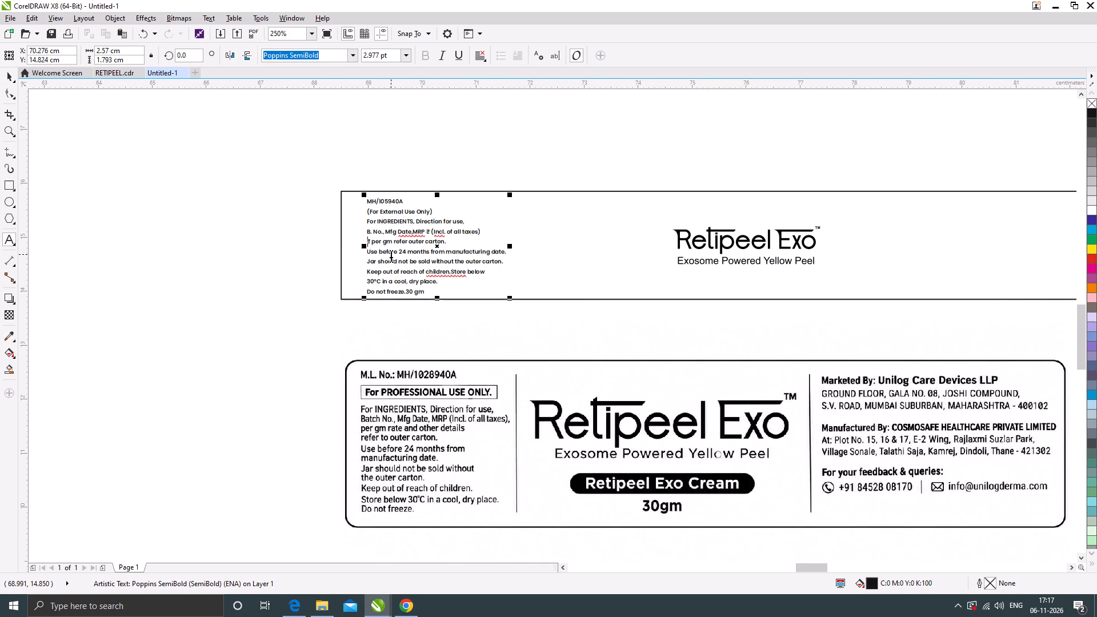
{"action": "scroll", "coordinate": [414, 207], "scroll_direction": "down", "scroll_amount": 1}
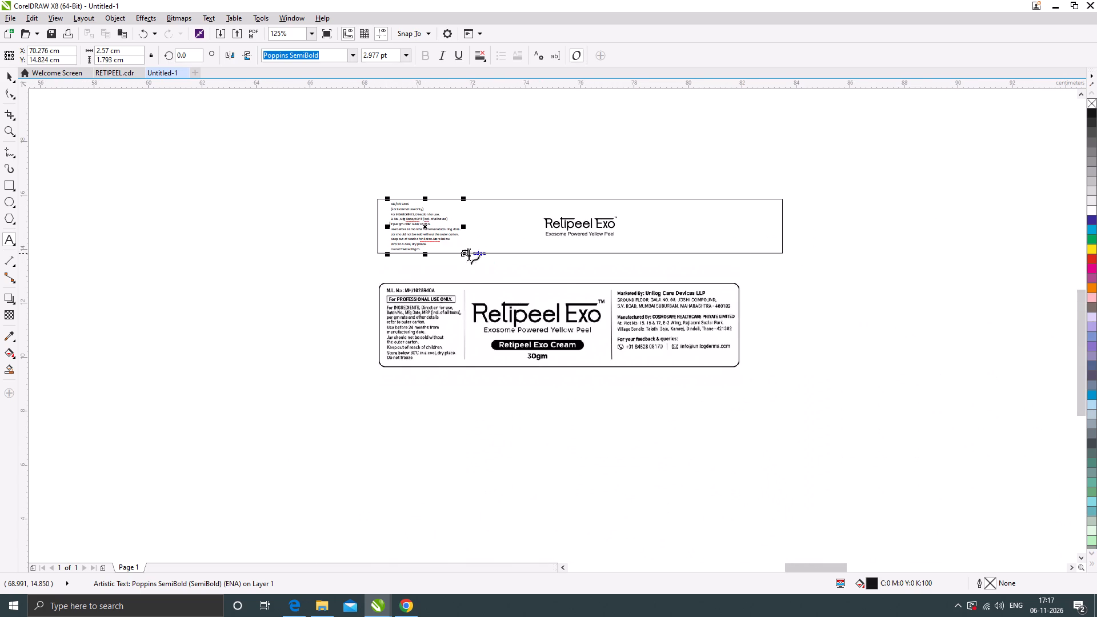
{"action": "scroll", "coordinate": [419, 217], "scroll_direction": "up", "scroll_amount": 1}
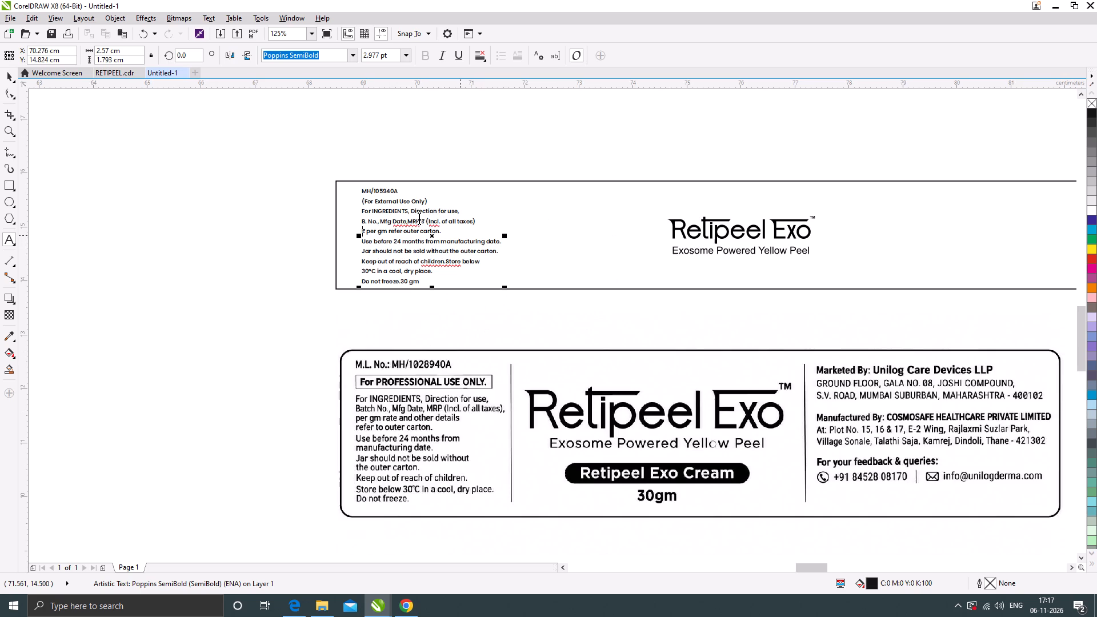
{"action": "scroll", "coordinate": [391, 228], "scroll_direction": "up", "scroll_amount": 1}
{"action": "key", "text": "BackSpace"}
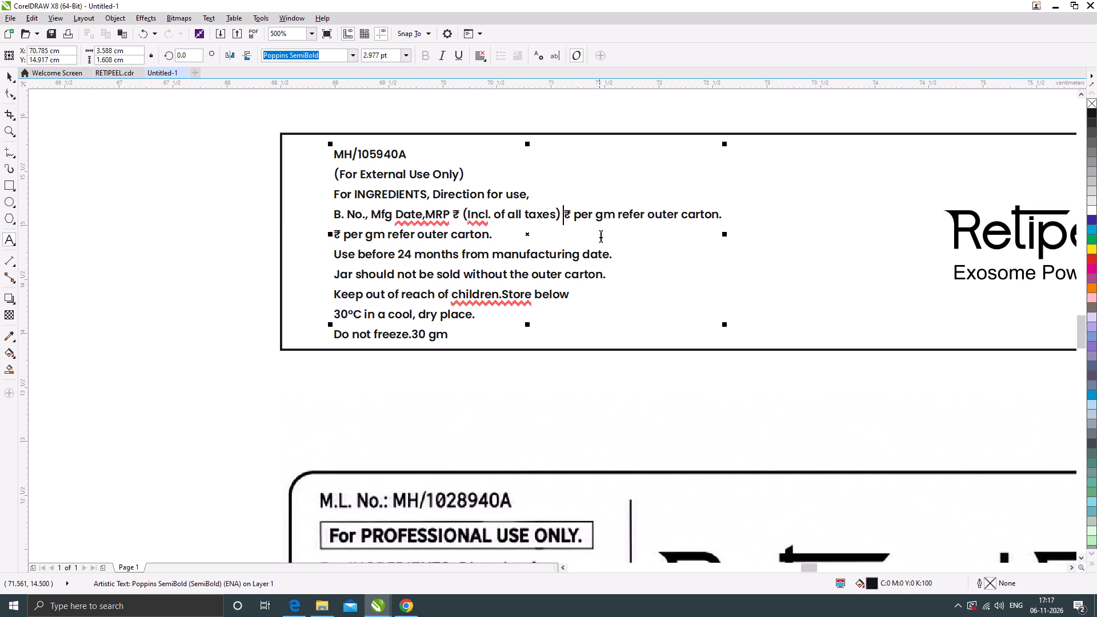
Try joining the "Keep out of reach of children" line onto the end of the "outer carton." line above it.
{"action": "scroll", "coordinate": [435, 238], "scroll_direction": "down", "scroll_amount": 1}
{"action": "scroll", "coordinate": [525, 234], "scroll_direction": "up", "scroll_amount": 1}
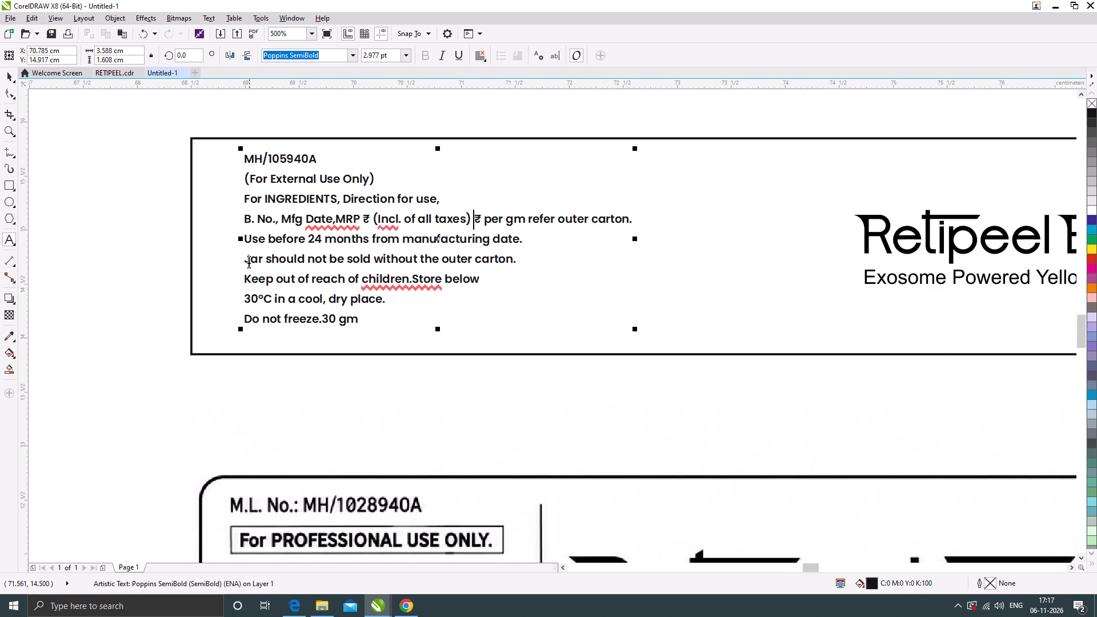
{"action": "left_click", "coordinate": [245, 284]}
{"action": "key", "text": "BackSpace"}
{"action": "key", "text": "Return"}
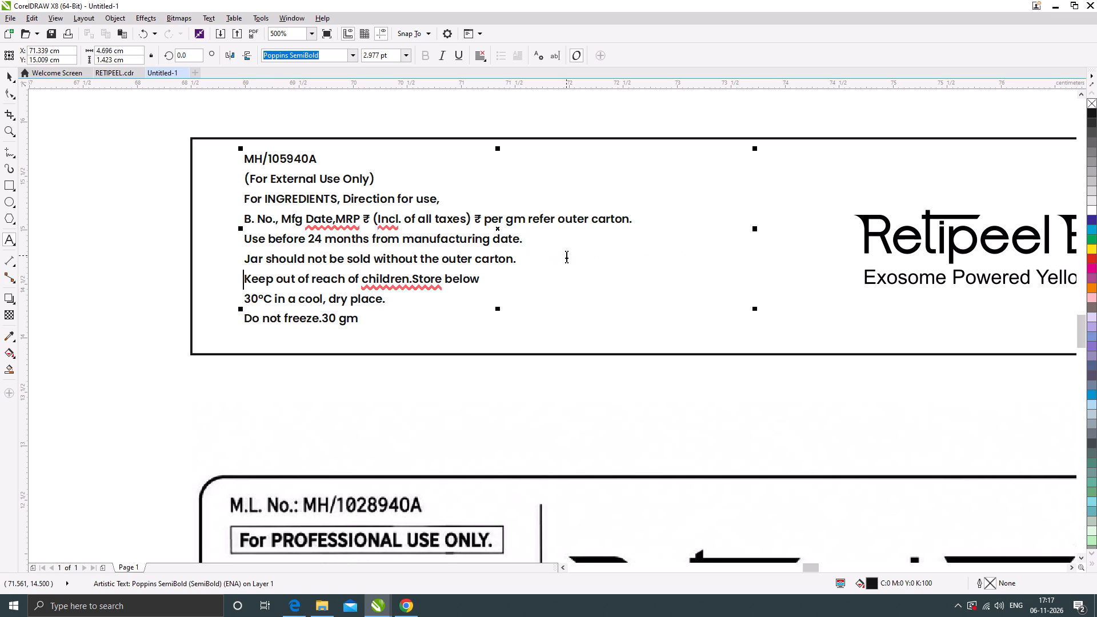
Join the line "30°C in a cool, dry place." onto the end of the line ending "Store below".
{"action": "left_click", "coordinate": [247, 299]}
{"action": "key", "text": "BackSpace"}
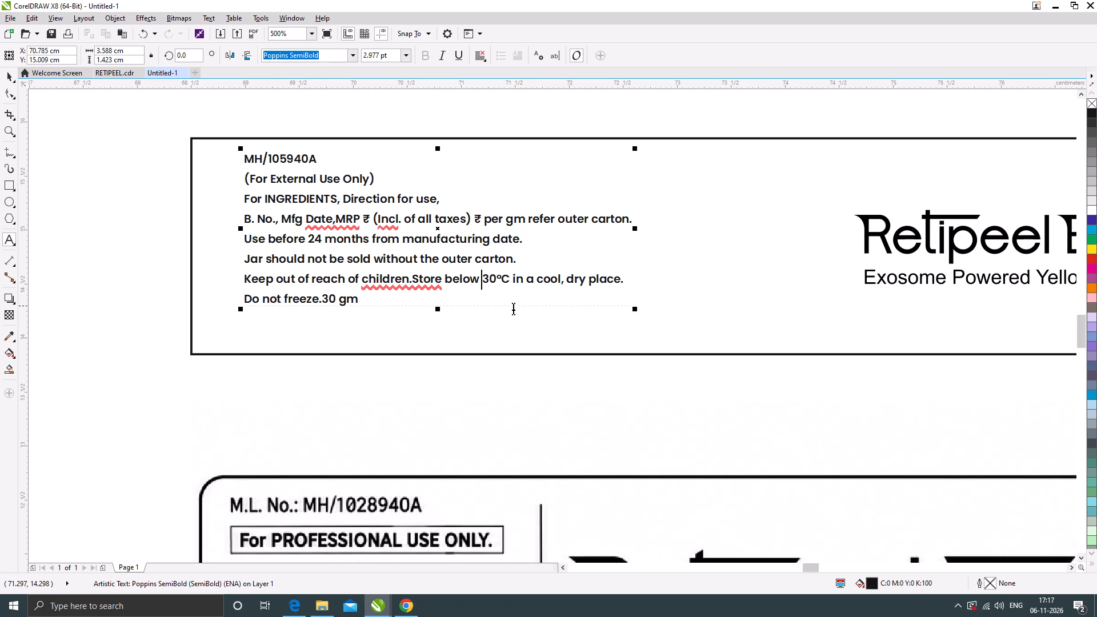
Move the information text block straight down until it sits near the bottom edge of the label rectangle.
{"action": "scroll", "coordinate": [402, 249], "scroll_direction": "down", "scroll_amount": 1}
{"action": "scroll", "coordinate": [406, 254], "scroll_direction": "up", "scroll_amount": 1}
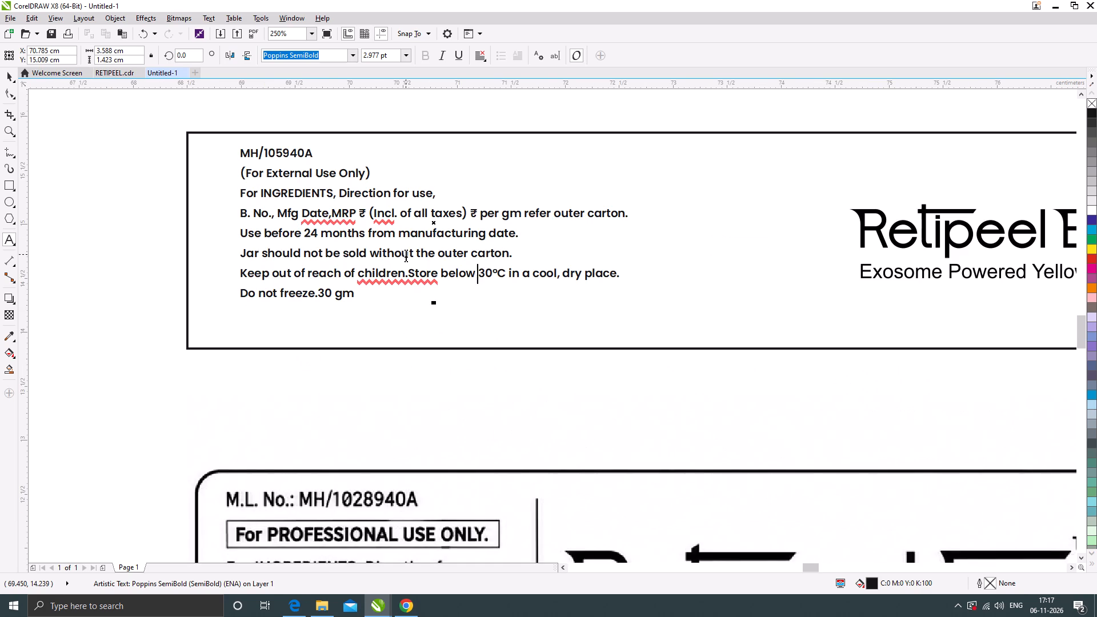
{"action": "left_click", "coordinate": [7, 75]}
{"action": "left_click_drag", "start_coordinate": [293, 194], "coordinate": [294, 219]}
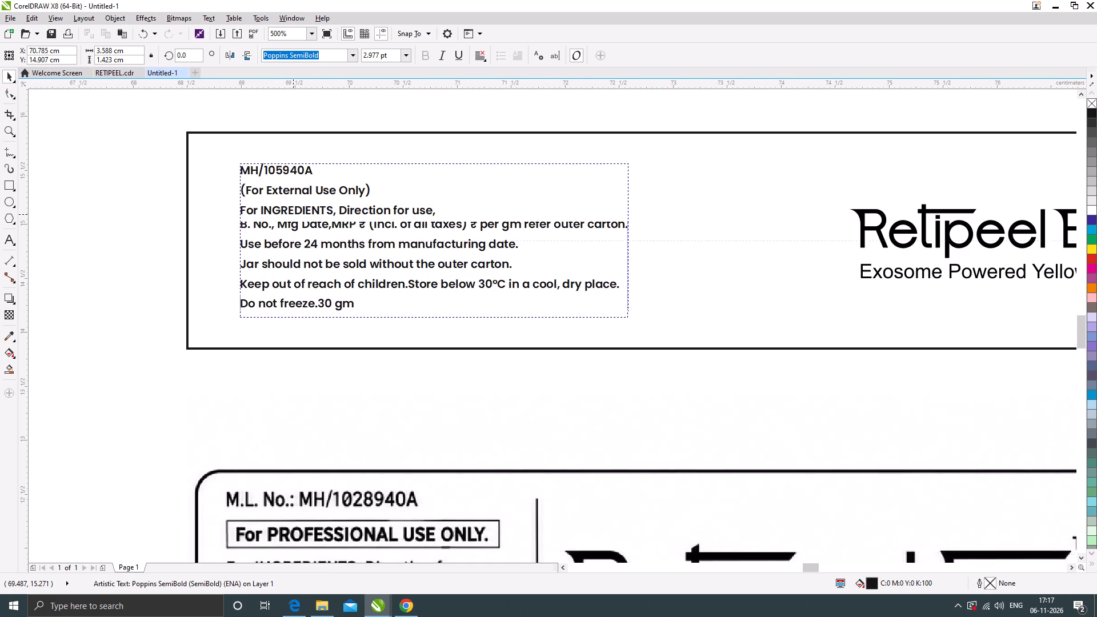
{"action": "left_click_drag", "start_coordinate": [294, 219], "coordinate": [294, 231]}
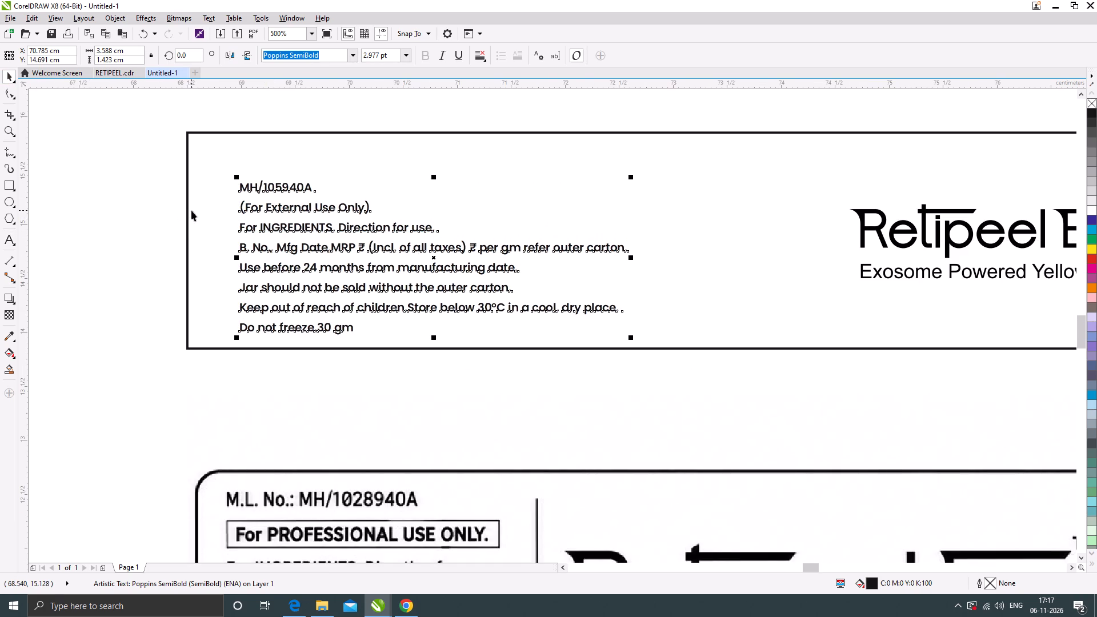
Break the information text block apart into separate single-line text objects.
{"action": "key", "text": "ctrl+k"}
Enlarge the licence number line to about 5.34 pt and move it up near the rectangle's top edge.
{"action": "left_click_drag", "start_coordinate": [319, 178], "coordinate": [371, 161]}
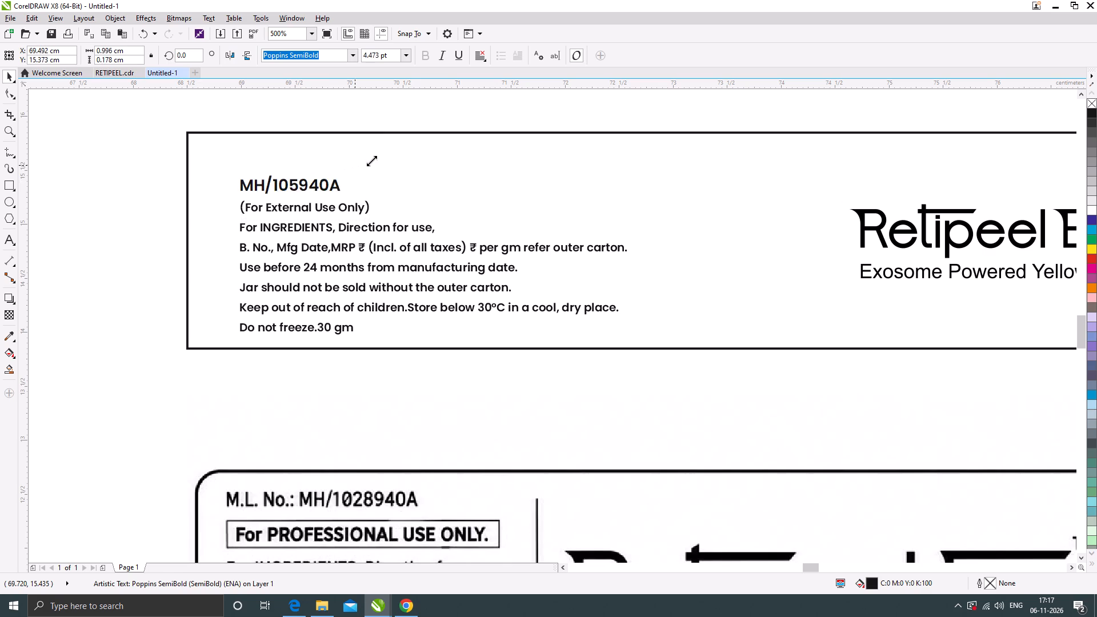
{"action": "left_click_drag", "start_coordinate": [371, 161], "coordinate": [373, 160]}
{"action": "left_click_drag", "start_coordinate": [361, 182], "coordinate": [358, 162]}
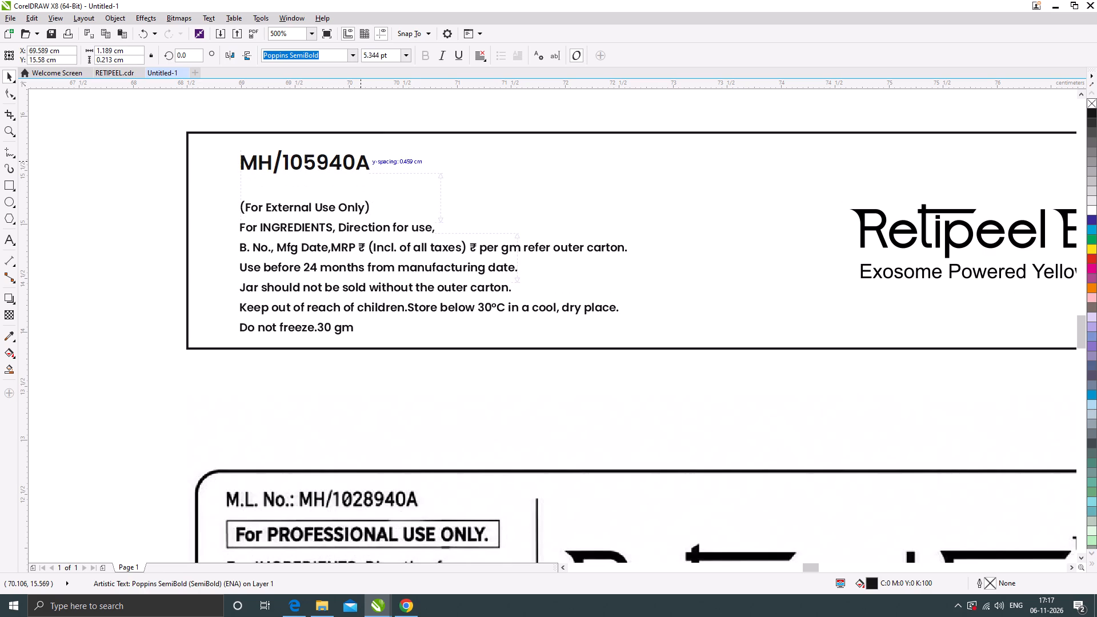
{"action": "left_click_drag", "start_coordinate": [358, 162], "coordinate": [358, 157]}
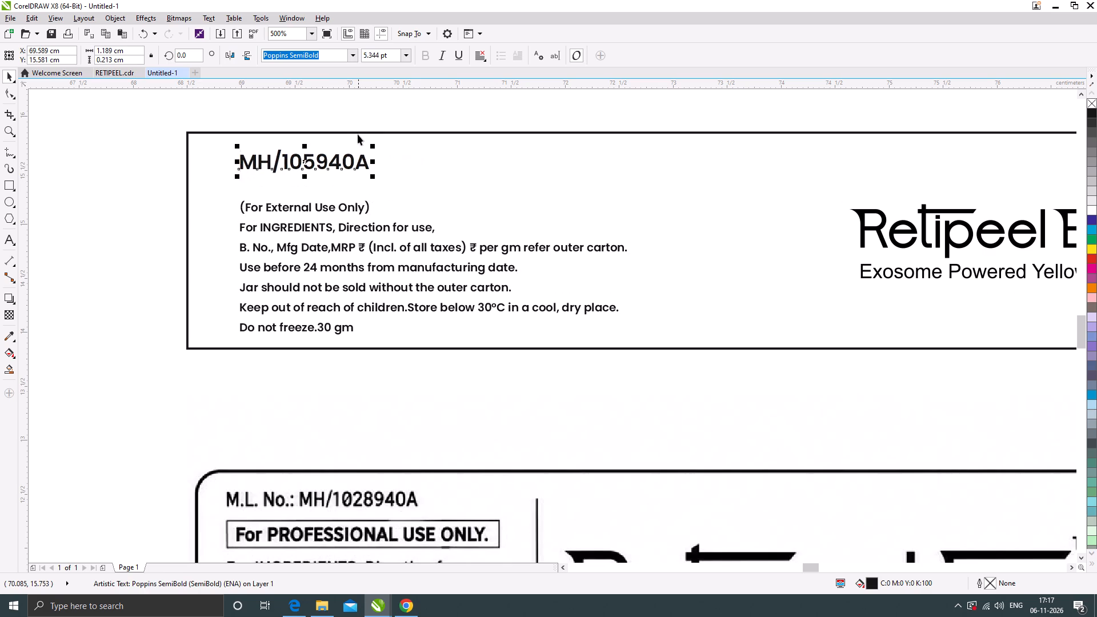
{"action": "left_click", "coordinate": [355, 117]}
Move the "(For External Use Only)" line up beneath the licence number and enlarge it to about 4.5 pt.
{"action": "left_click_drag", "start_coordinate": [348, 208], "coordinate": [350, 195]}
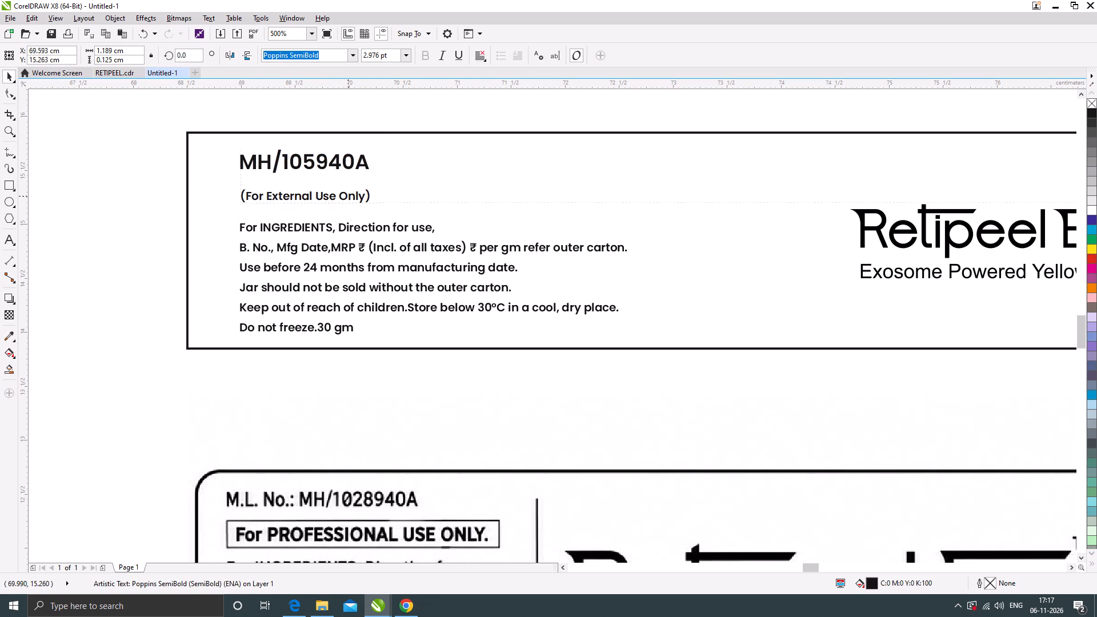
{"action": "left_click_drag", "start_coordinate": [350, 195], "coordinate": [350, 194]}
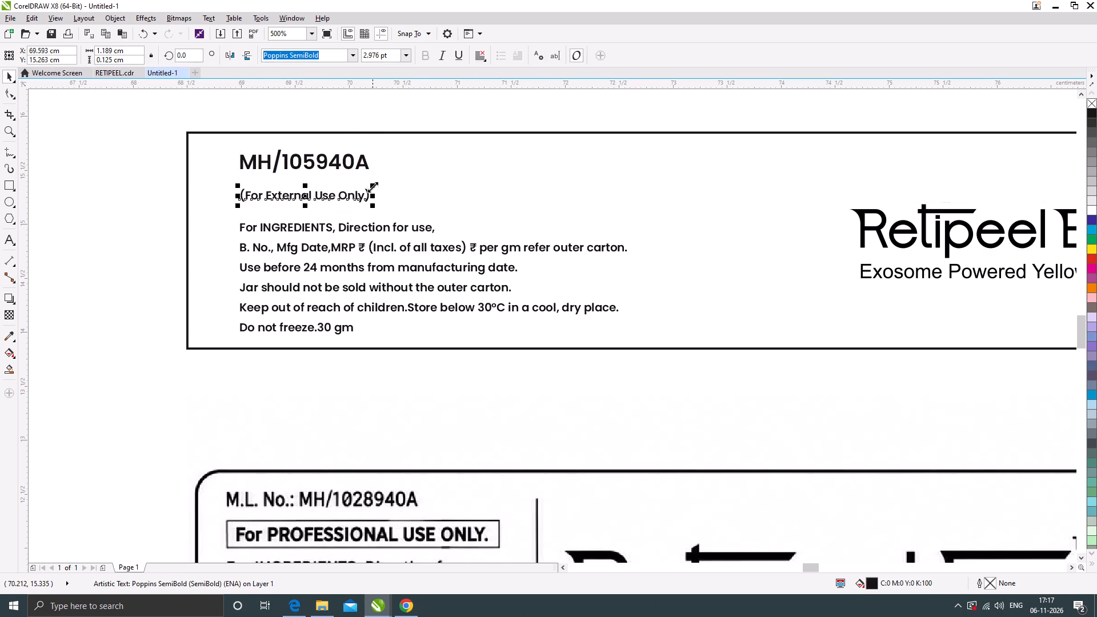
{"action": "left_click_drag", "start_coordinate": [373, 187], "coordinate": [442, 175]}
Set the font size of the six lines from "For INGREDIENTS" to "Do not freeze" to 3.5 pt.
{"action": "scroll", "coordinate": [435, 187], "scroll_direction": "down", "scroll_amount": 1}
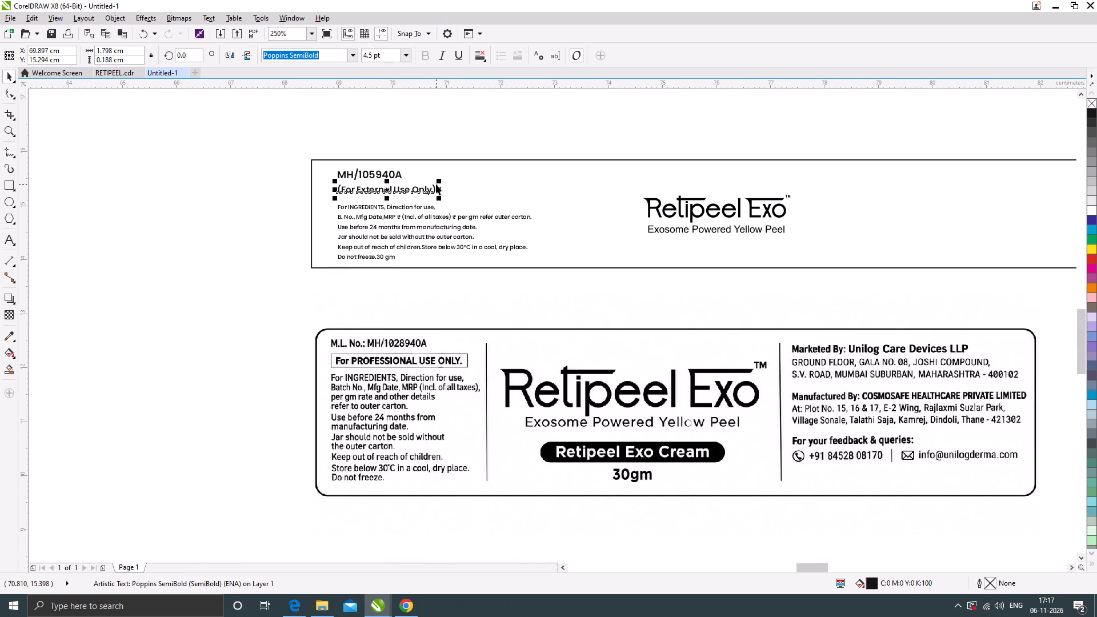
{"action": "scroll", "coordinate": [428, 189], "scroll_direction": "up", "scroll_amount": 1}
{"action": "left_click", "coordinate": [439, 227]}
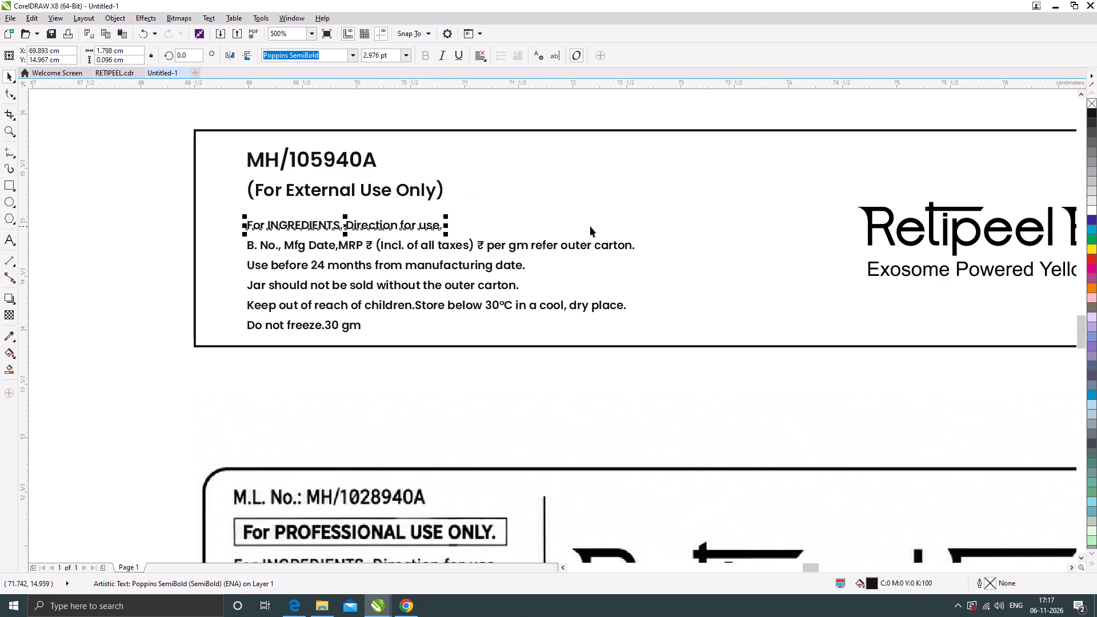
{"action": "left_click_drag", "start_coordinate": [165, 215], "coordinate": [667, 337]}
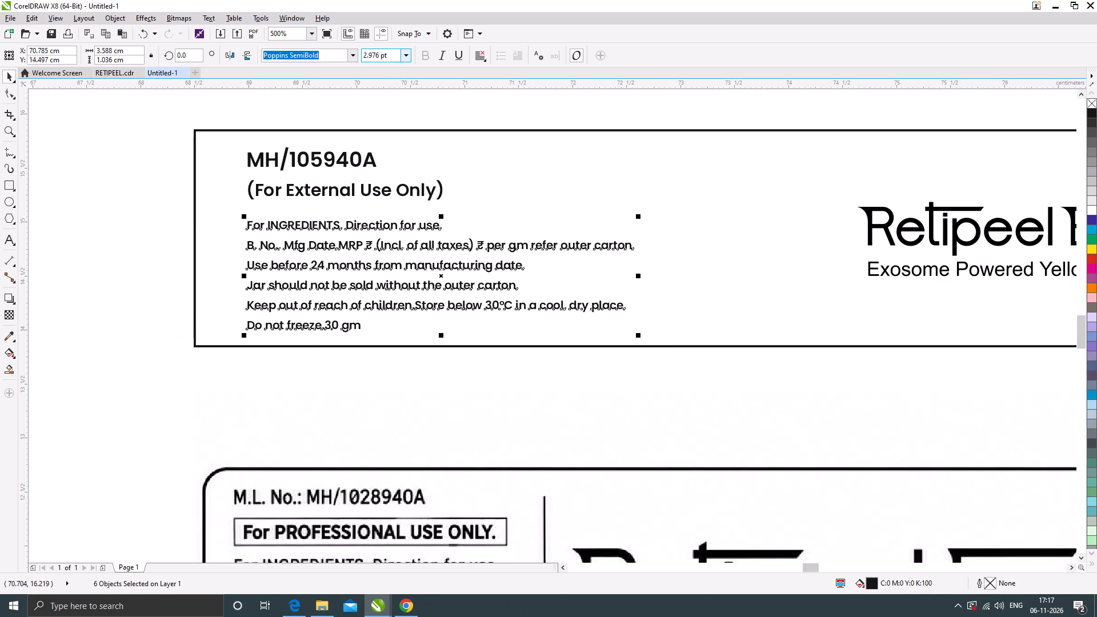
{"action": "left_click_drag", "start_coordinate": [391, 57], "coordinate": [352, 62]}
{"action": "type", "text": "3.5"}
Apply the 3.5 pt font size to the six lines from "For INGREDIENTS" to "Do not freeze".
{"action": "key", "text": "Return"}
{"action": "scroll", "coordinate": [407, 167], "scroll_direction": "down", "scroll_amount": 1}
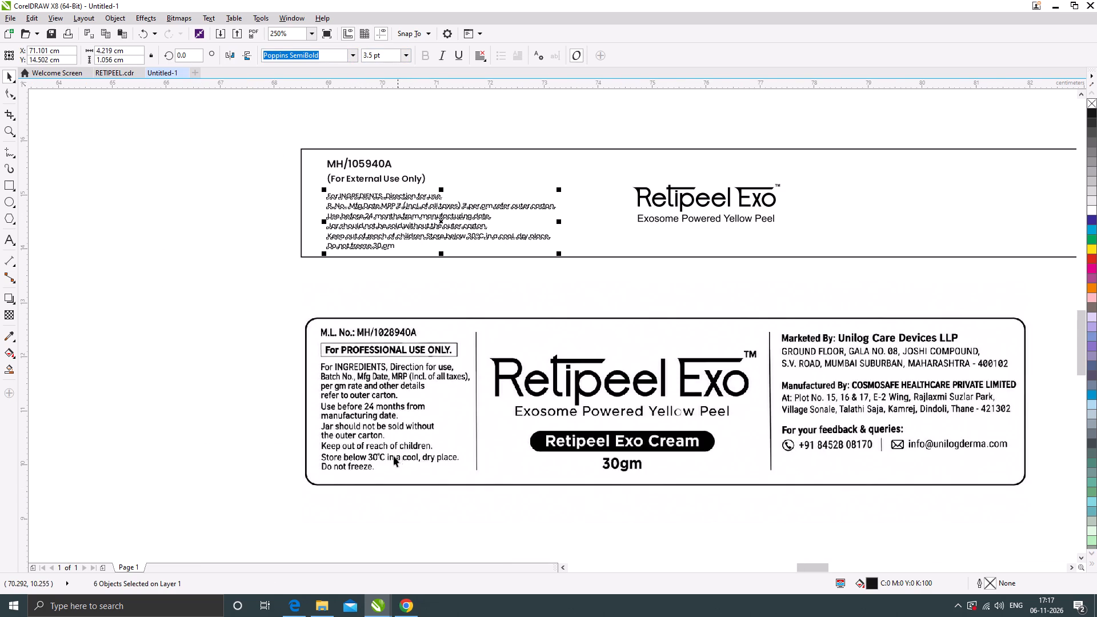
{"action": "scroll", "coordinate": [369, 466], "scroll_direction": "up", "scroll_amount": 1}
{"action": "scroll", "coordinate": [350, 456], "scroll_direction": "down", "scroll_amount": 1}
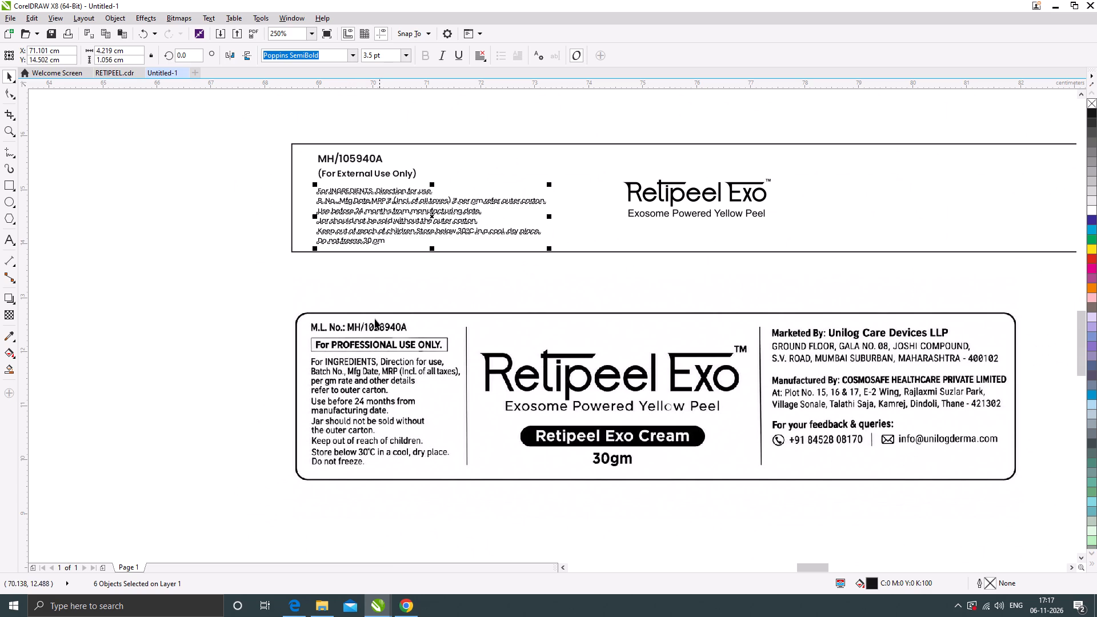
{"action": "left_click", "coordinate": [347, 286]}
{"action": "left_click", "coordinate": [206, 243]}
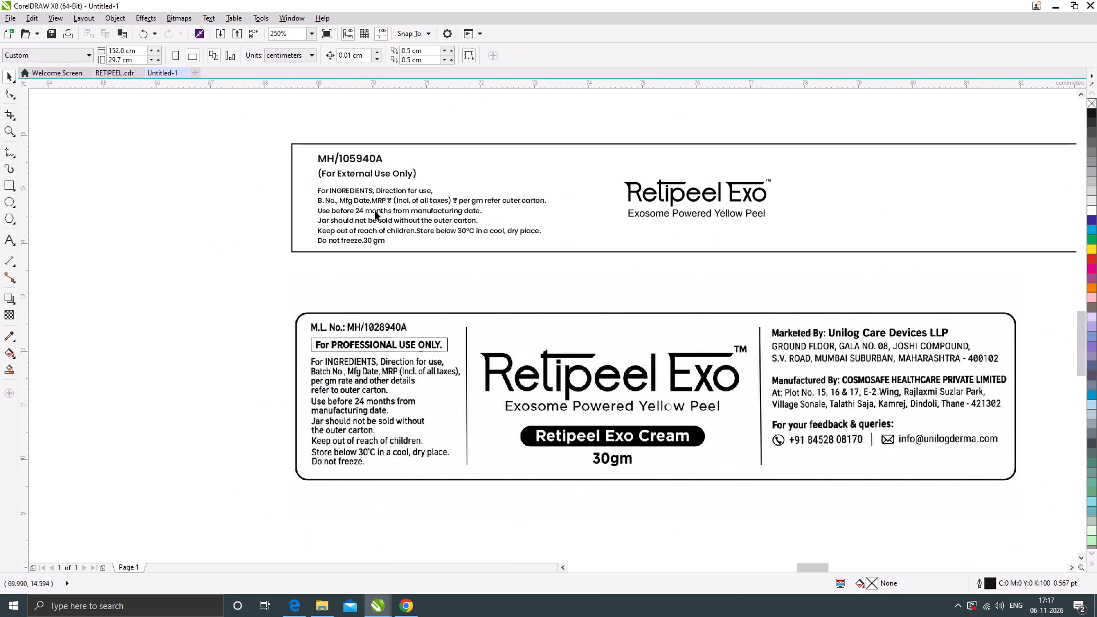
Move the six small information lines together up by about 0.03 cm, closer to the "(For External Use Only)" line.
{"action": "scroll", "coordinate": [385, 206], "scroll_direction": "up", "scroll_amount": 1}
{"action": "left_click_drag", "start_coordinate": [160, 157], "coordinate": [749, 295]}
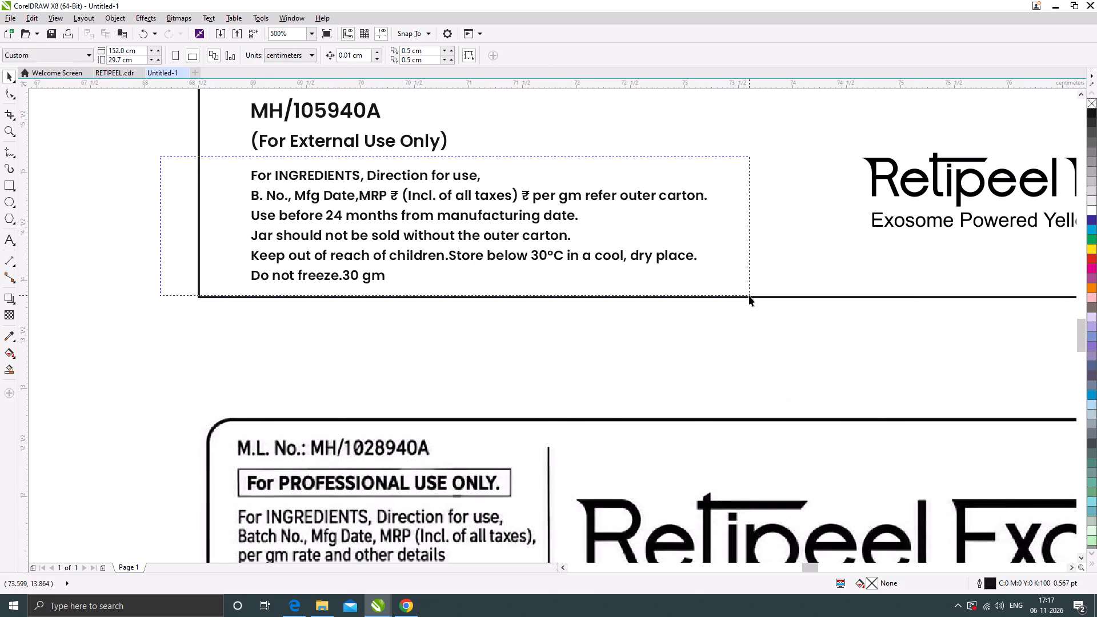
{"action": "left_click_drag", "start_coordinate": [749, 295], "coordinate": [752, 290]}
{"action": "scroll", "coordinate": [365, 178], "scroll_direction": "up", "scroll_amount": 1}
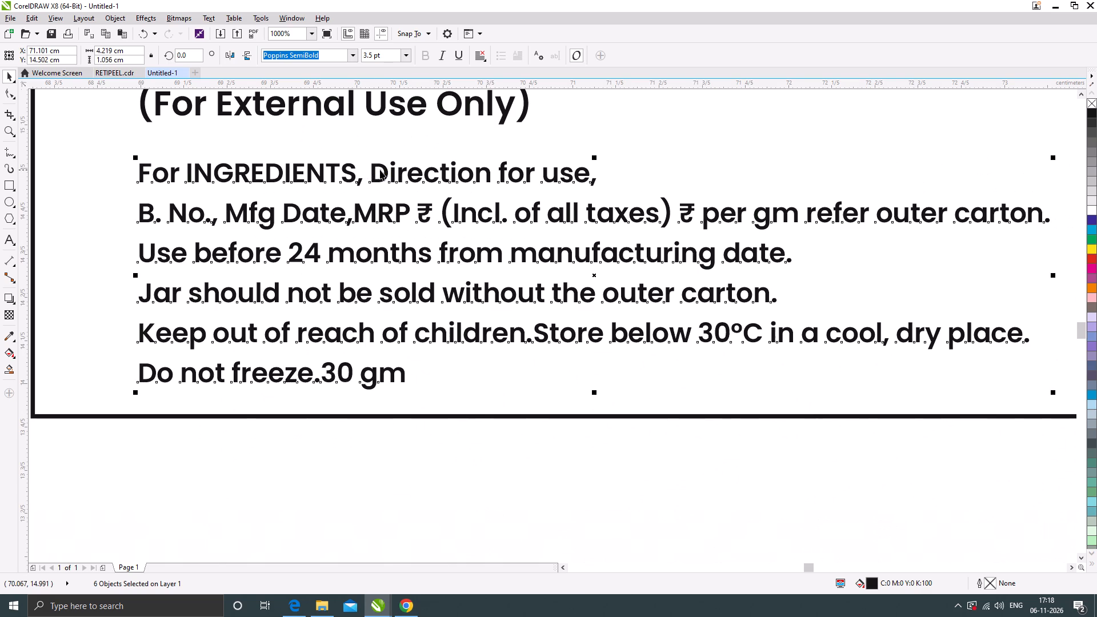
{"action": "left_click_drag", "start_coordinate": [595, 275], "coordinate": [595, 267]}
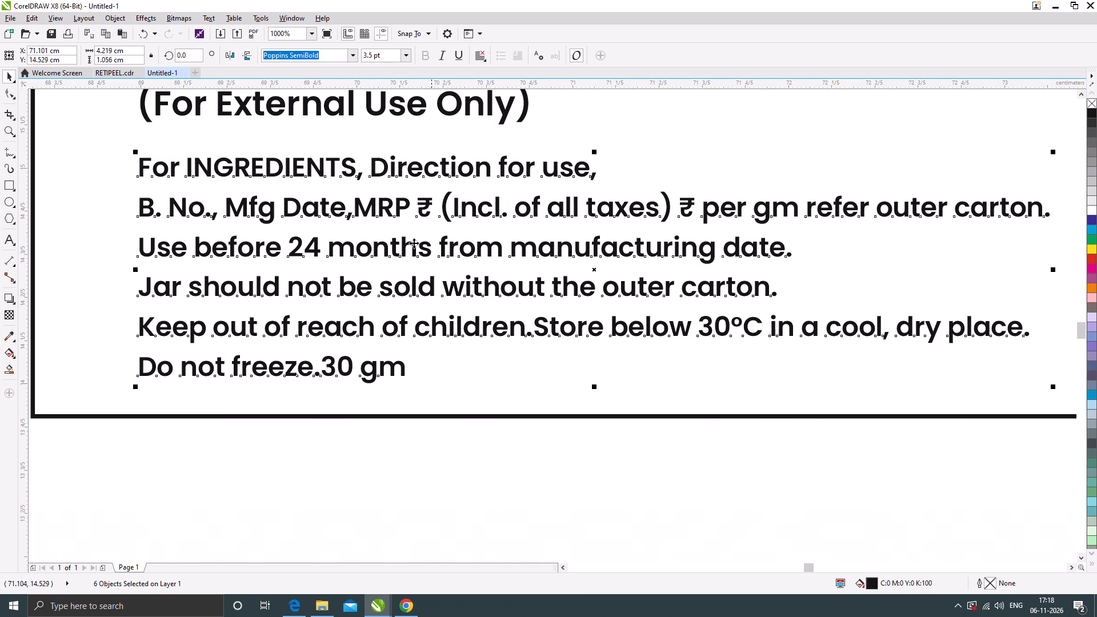
{"action": "scroll", "coordinate": [404, 241], "scroll_direction": "down", "scroll_amount": 3}
{"action": "scroll", "coordinate": [458, 318], "scroll_direction": "up", "scroll_amount": 1}
{"action": "left_click", "coordinate": [536, 473]}
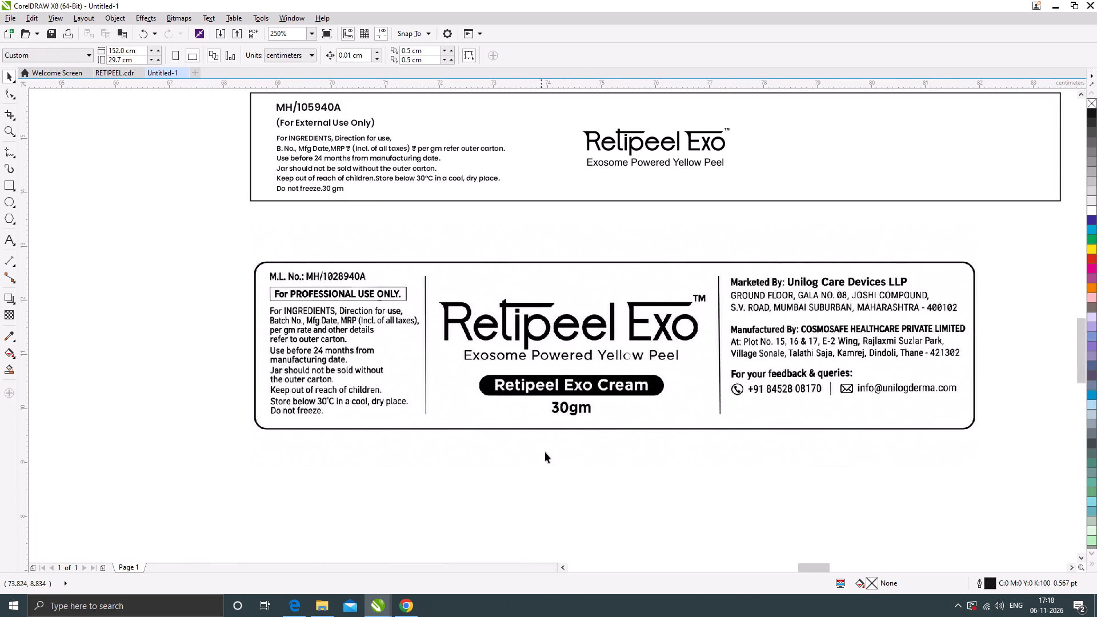
{"action": "left_click", "coordinate": [199, 229]}
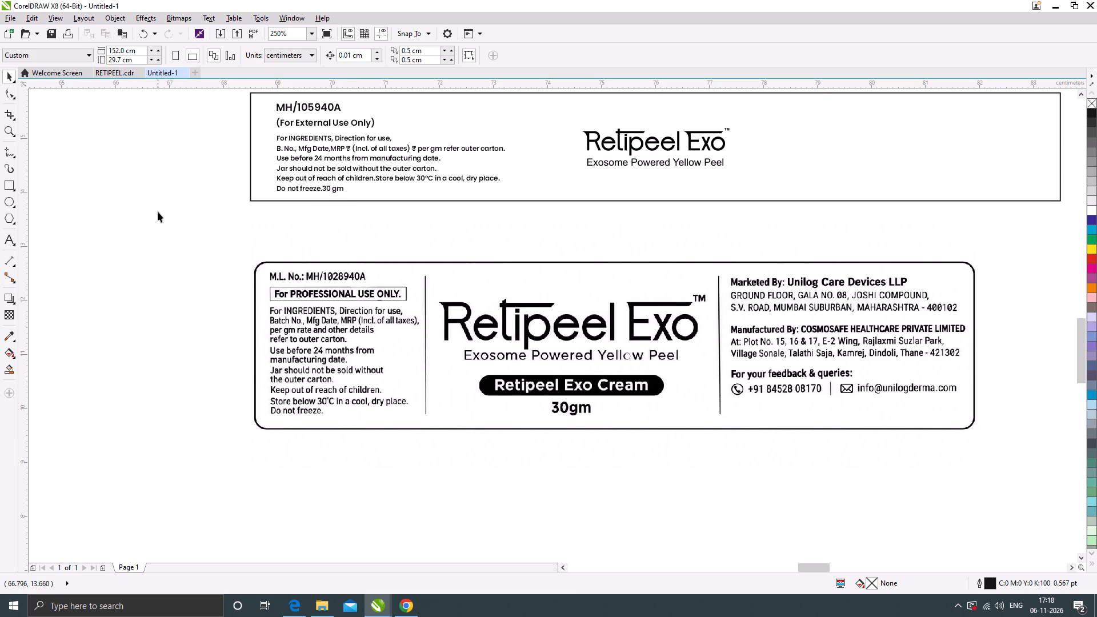
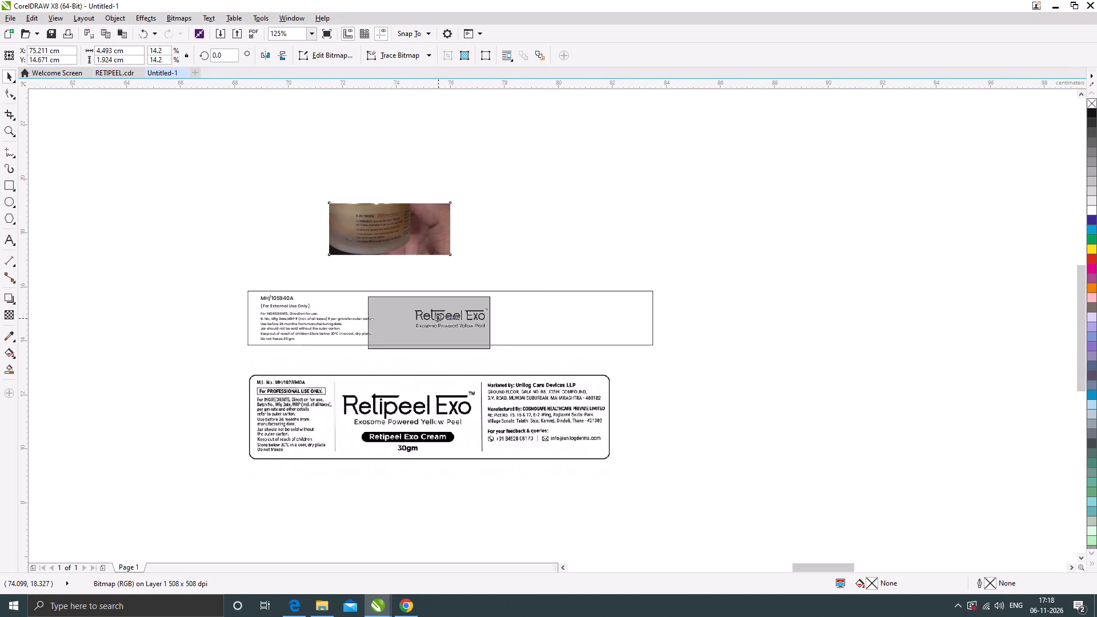
Place the jar reference photo inside the label rectangle, just beside the information text lines.
{"action": "left_click_drag", "start_coordinate": [439, 320], "coordinate": [449, 312]}
{"action": "scroll", "coordinate": [345, 320], "scroll_direction": "up", "scroll_amount": 2}
{"action": "left_click", "coordinate": [401, 164]}
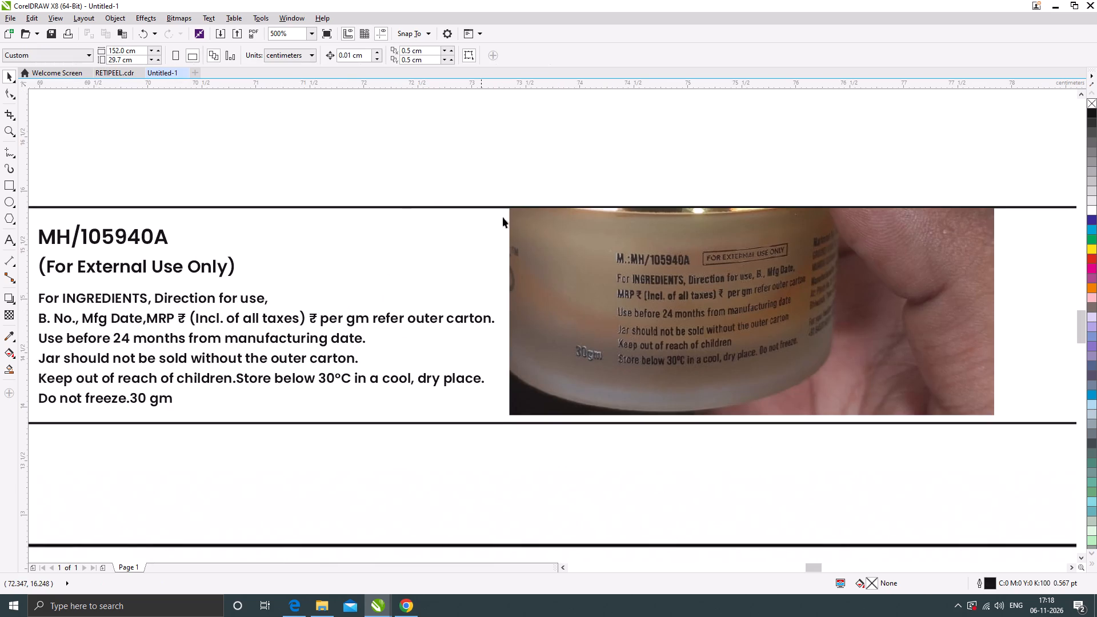
Move the "(For External Use Only)" line up beside the licence number, on the same row.
{"action": "scroll", "coordinate": [258, 269], "scroll_direction": "down", "scroll_amount": 1}
{"action": "scroll", "coordinate": [165, 269], "scroll_direction": "up", "scroll_amount": 1}
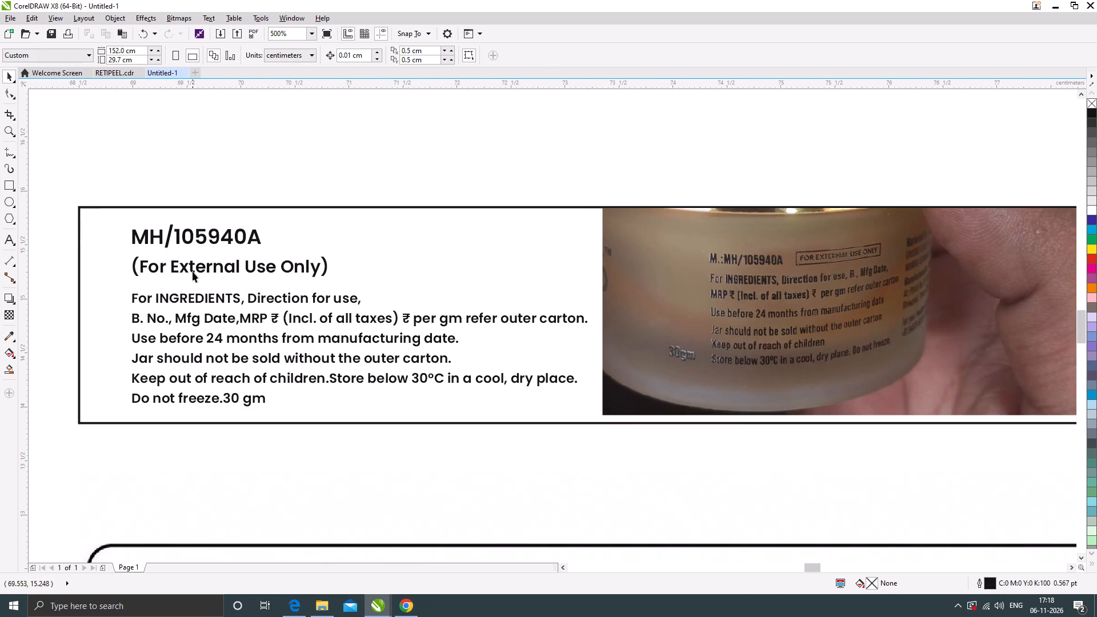
{"action": "left_click_drag", "start_coordinate": [193, 270], "coordinate": [338, 247]}
Select the full text of the "(For External Use Only)" line for a letter case change.
{"action": "double_click", "coordinate": [338, 245]}
{"action": "key", "text": "ctrl+a"}
{"action": "right_click", "coordinate": [327, 241]}
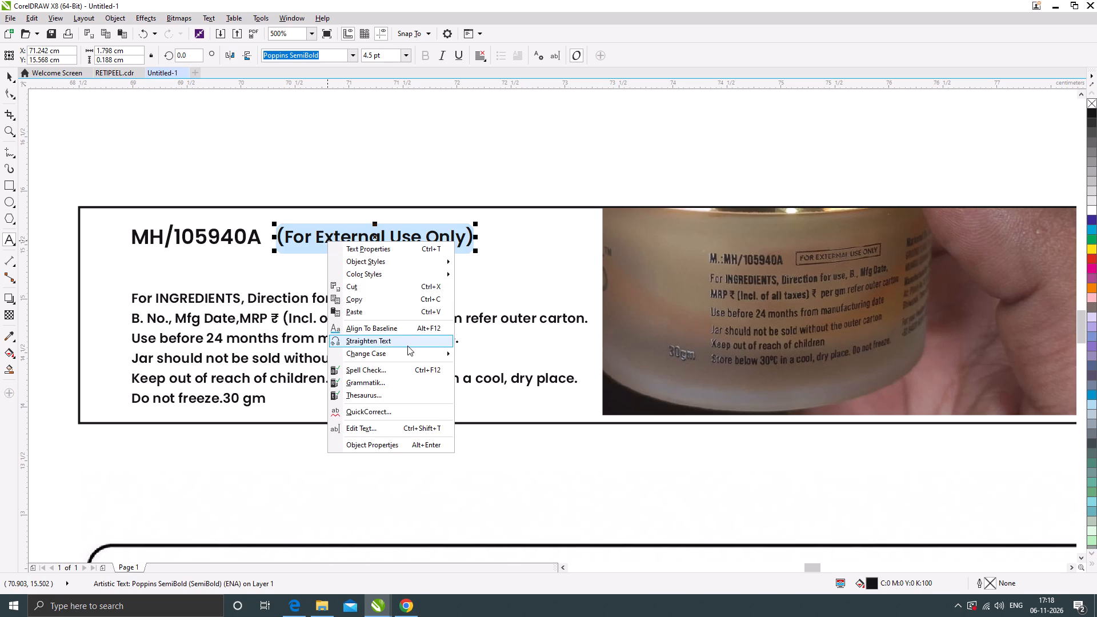
Convert the "(For External Use Only)" line to uppercase and set its font to Poppins Regular.
{"action": "left_click", "coordinate": [497, 381]}
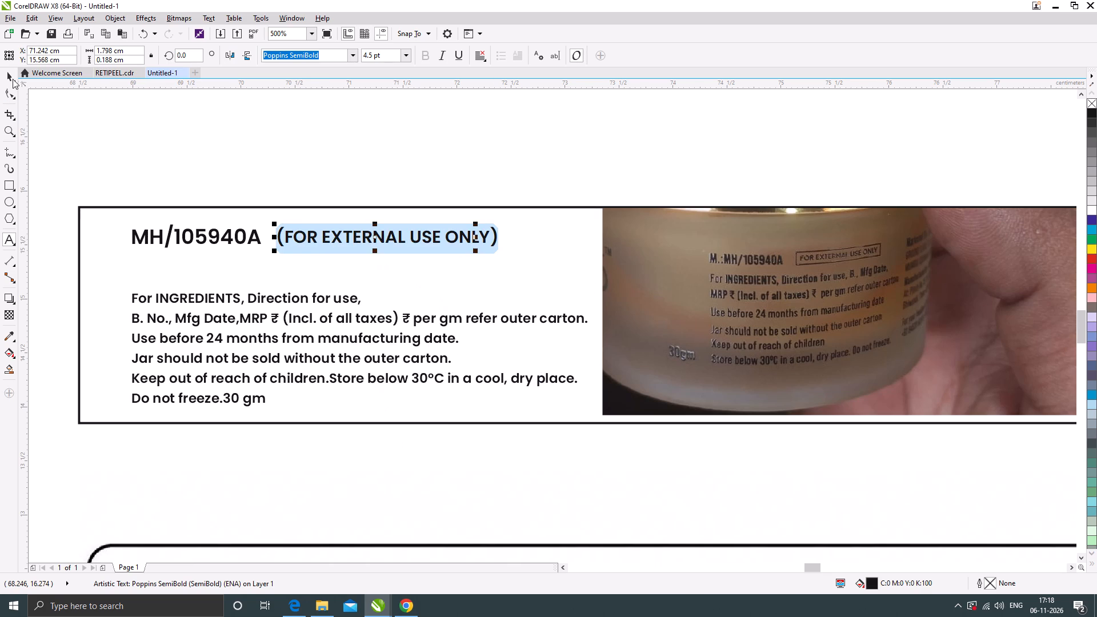
{"action": "left_click", "coordinate": [12, 75]}
{"action": "left_click", "coordinate": [359, 57]}
{"action": "left_click", "coordinate": [352, 58]}
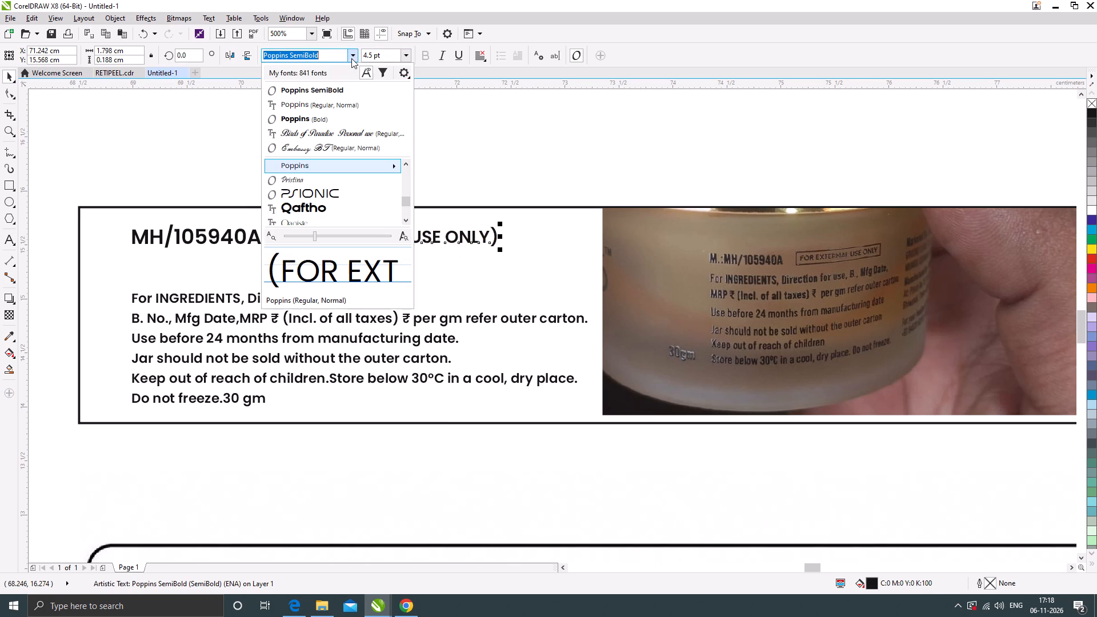
{"action": "left_click", "coordinate": [310, 106]}
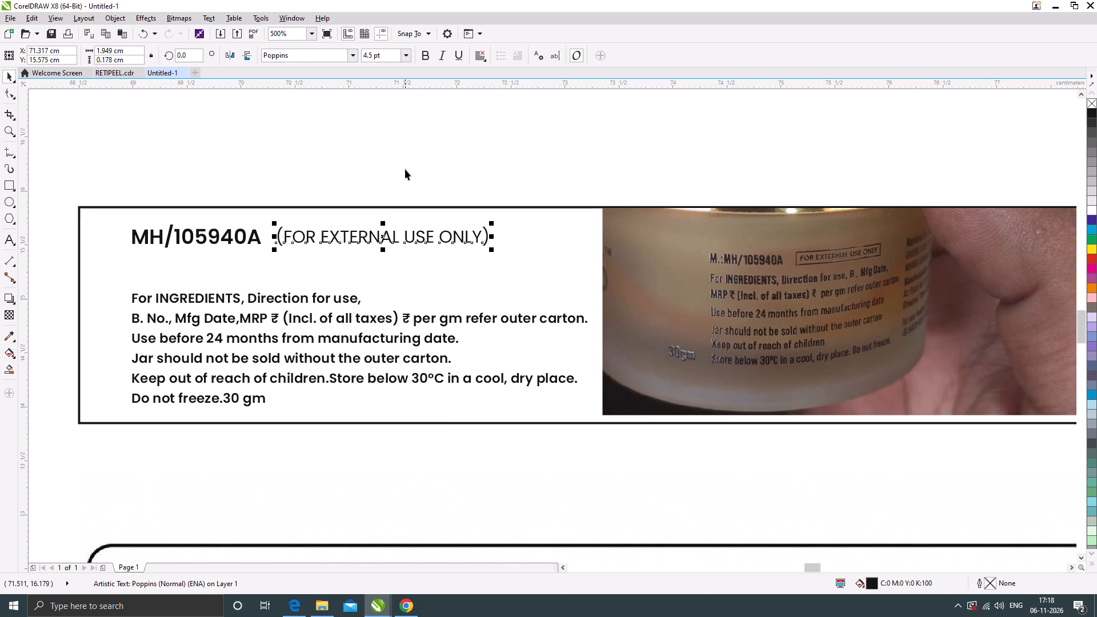
{"action": "left_click", "coordinate": [405, 169]}
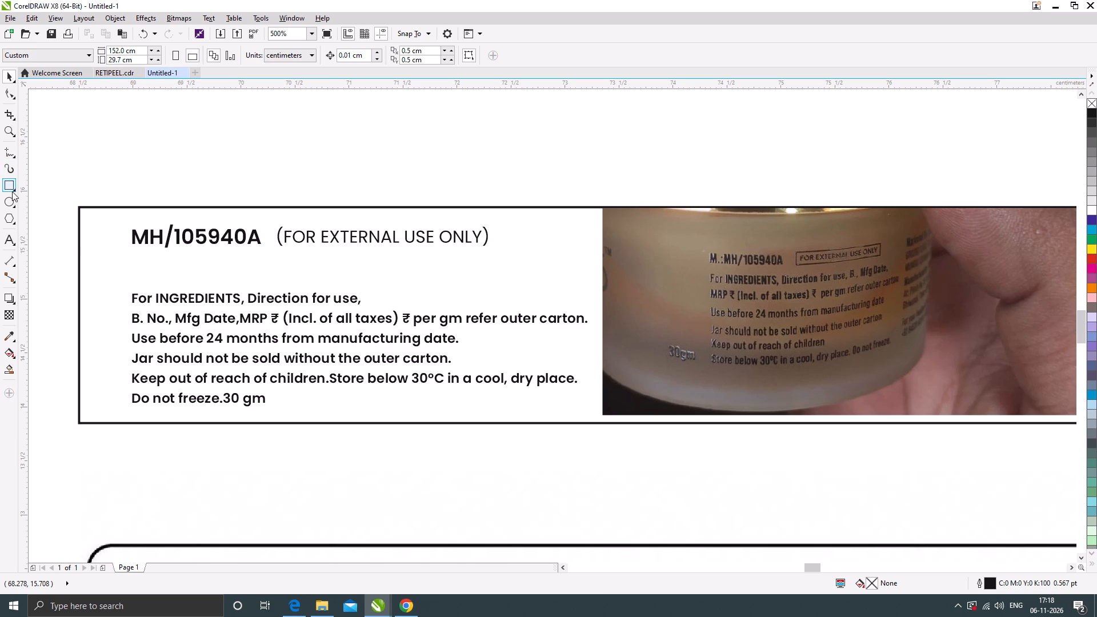
Draw a rectangular frame about 1.98 x 0.18 cm around the "(FOR EXTERNAL USE ONLY)" text.
{"action": "left_click", "coordinate": [11, 185]}
{"action": "scroll", "coordinate": [293, 228], "scroll_direction": "up", "scroll_amount": 1}
{"action": "left_click_drag", "start_coordinate": [255, 226], "coordinate": [488, 255]}
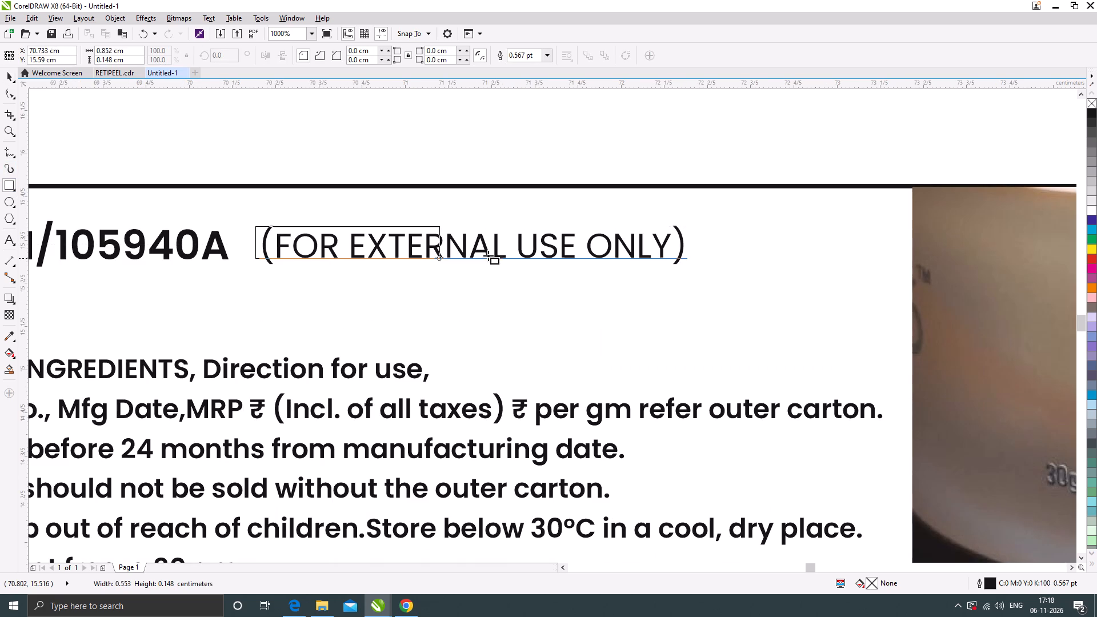
{"action": "left_click_drag", "start_coordinate": [488, 255], "coordinate": [680, 263]}
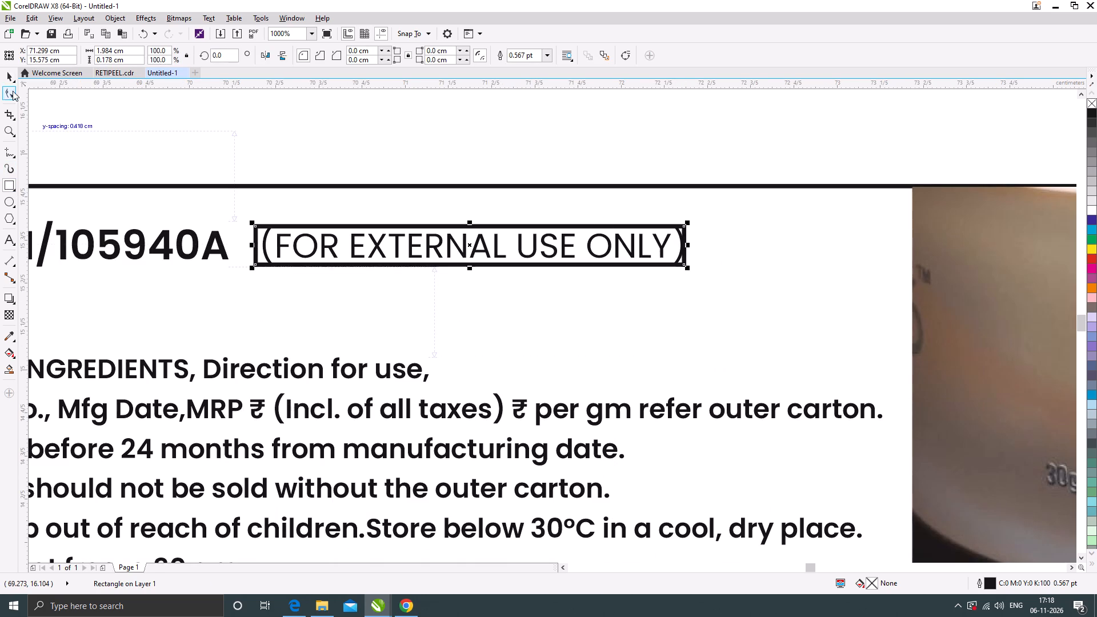
{"action": "left_click", "coordinate": [9, 75]}
Shrink the "(FOR EXTERNAL USE ONLY)" text about its centre to about 3.49 pt so it fits inside the frame.
{"action": "scroll", "coordinate": [619, 250], "scroll_direction": "down", "scroll_amount": 1}
{"action": "left_click", "coordinate": [624, 254]}
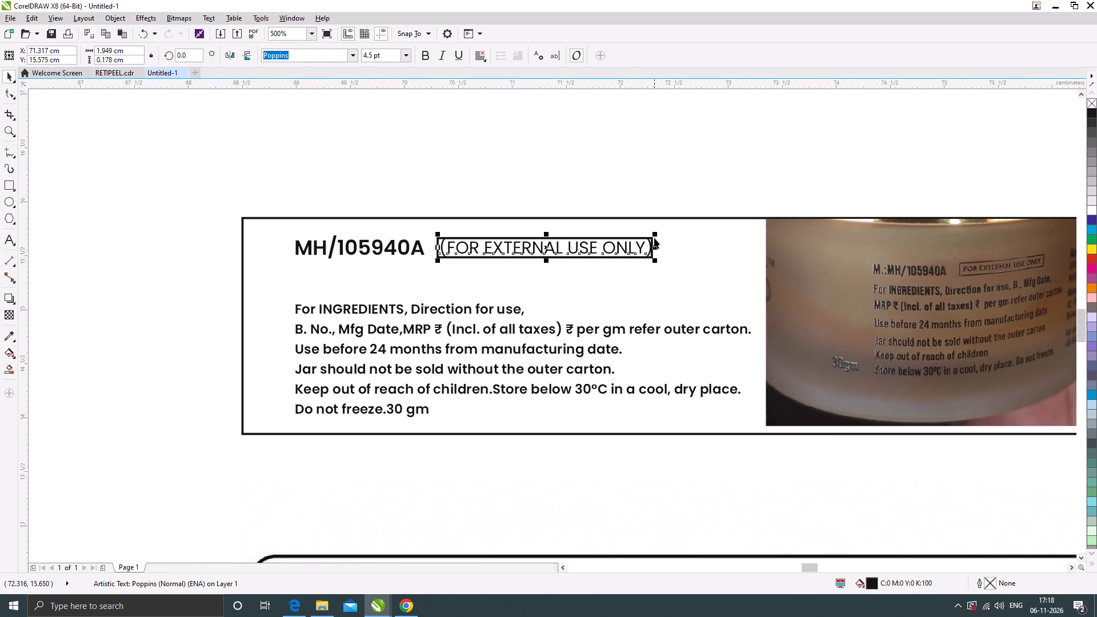
{"action": "left_click_drag", "start_coordinate": [655, 235], "coordinate": [631, 231]}
{"action": "scroll", "coordinate": [501, 239], "scroll_direction": "down", "scroll_amount": 1}
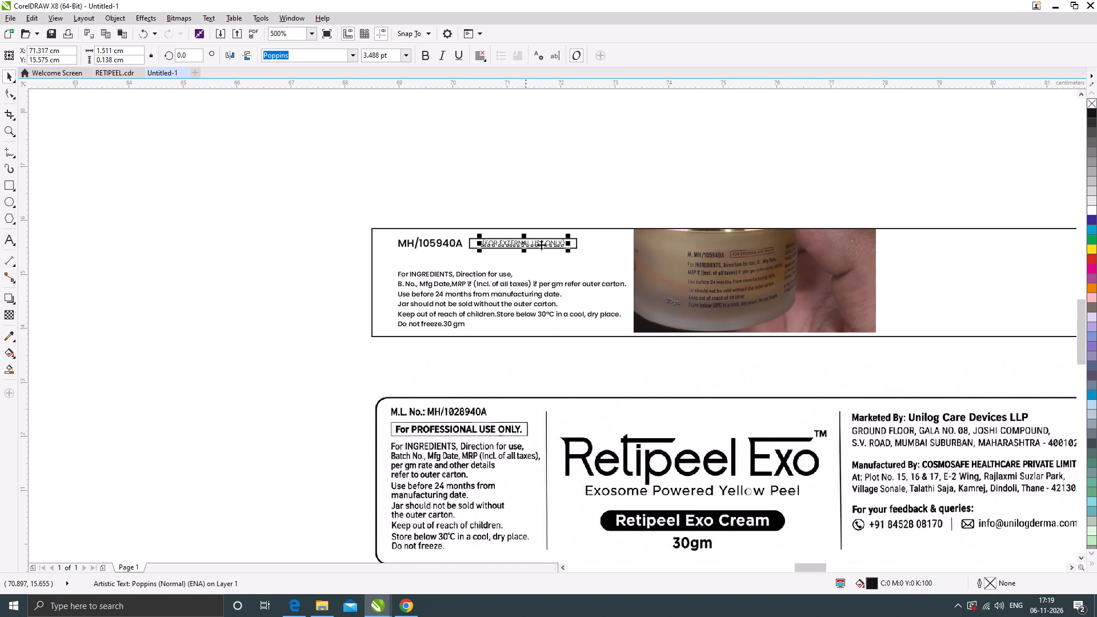
Set the outline width of the frame around "(FOR EXTERNAL USE ONLY)" to Hairline.
{"action": "scroll", "coordinate": [571, 241], "scroll_direction": "up", "scroll_amount": 1}
{"action": "left_click", "coordinate": [578, 236]}
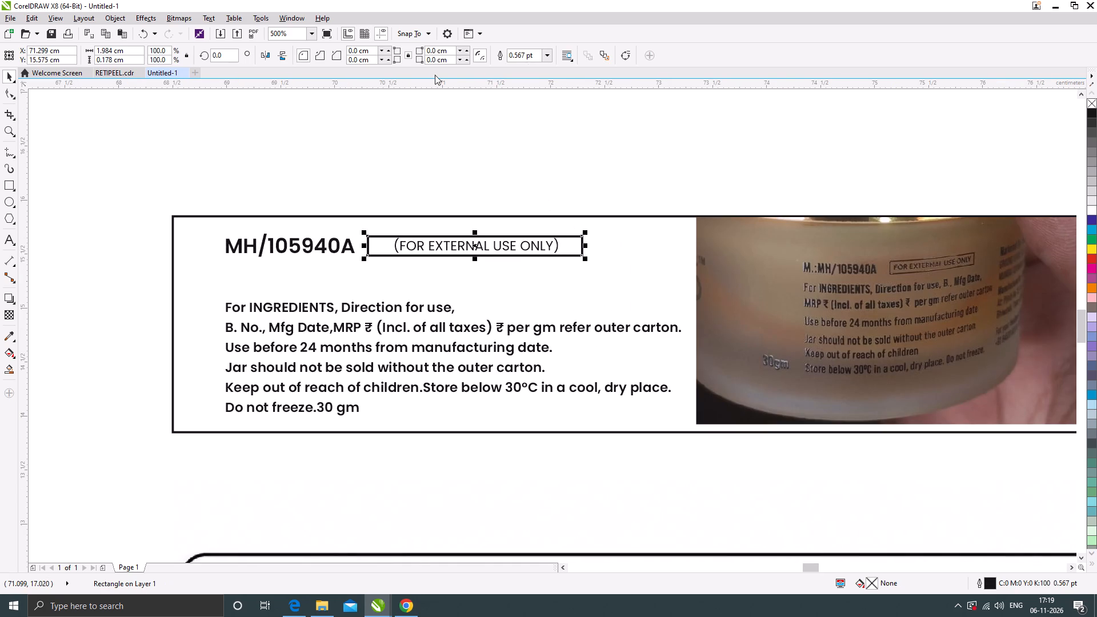
{"action": "left_click", "coordinate": [546, 55]}
{"action": "left_click", "coordinate": [535, 75]}
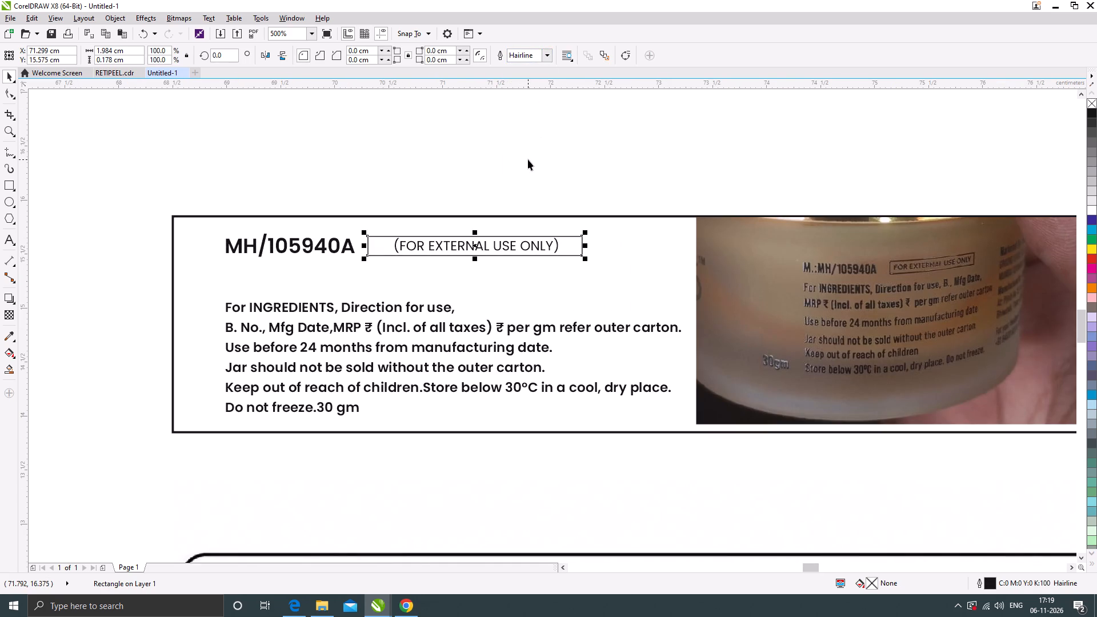
{"action": "left_click", "coordinate": [528, 159]}
Narrow the frame around "(FOR EXTERNAL USE ONLY)" symmetrically to about 1.84 cm wide.
{"action": "left_click", "coordinate": [534, 247]}
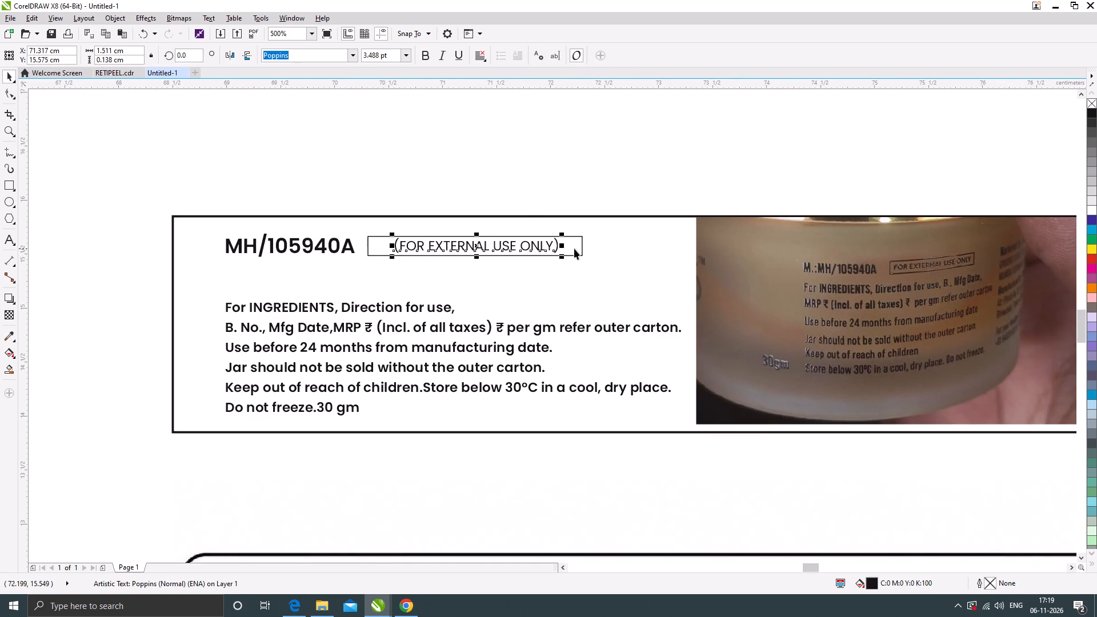
{"action": "left_click", "coordinate": [574, 249]}
{"action": "scroll", "coordinate": [589, 248], "scroll_direction": "up", "scroll_amount": 1}
{"action": "left_click_drag", "start_coordinate": [580, 241], "coordinate": [564, 244]}
{"action": "scroll", "coordinate": [568, 239], "scroll_direction": "down", "scroll_amount": 2}
{"action": "left_click", "coordinate": [515, 194]}
Centre the "(FOR EXTERNAL USE ONLY)" text horizontally and vertically within its frame.
{"action": "scroll", "coordinate": [505, 230], "scroll_direction": "up", "scroll_amount": 1}
{"action": "left_click", "coordinate": [514, 249]}
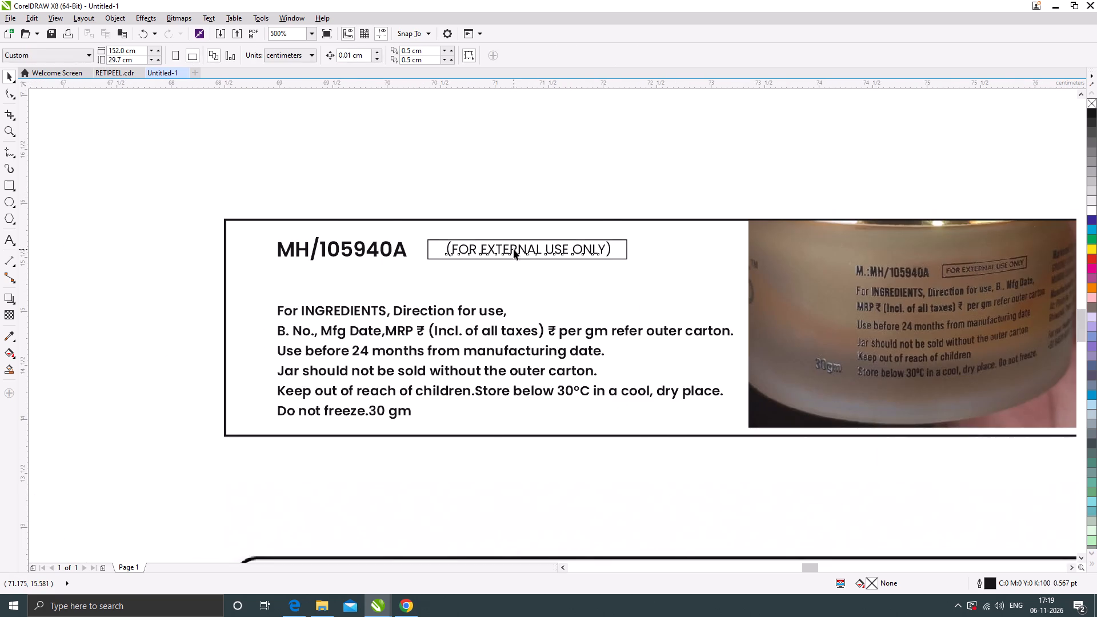
{"action": "scroll", "coordinate": [525, 253], "scroll_direction": "up", "scroll_amount": 1}
{"action": "scroll", "coordinate": [570, 242], "scroll_direction": "up", "scroll_amount": 1}
{"action": "scroll", "coordinate": [572, 251], "scroll_direction": "down", "scroll_amount": 2}
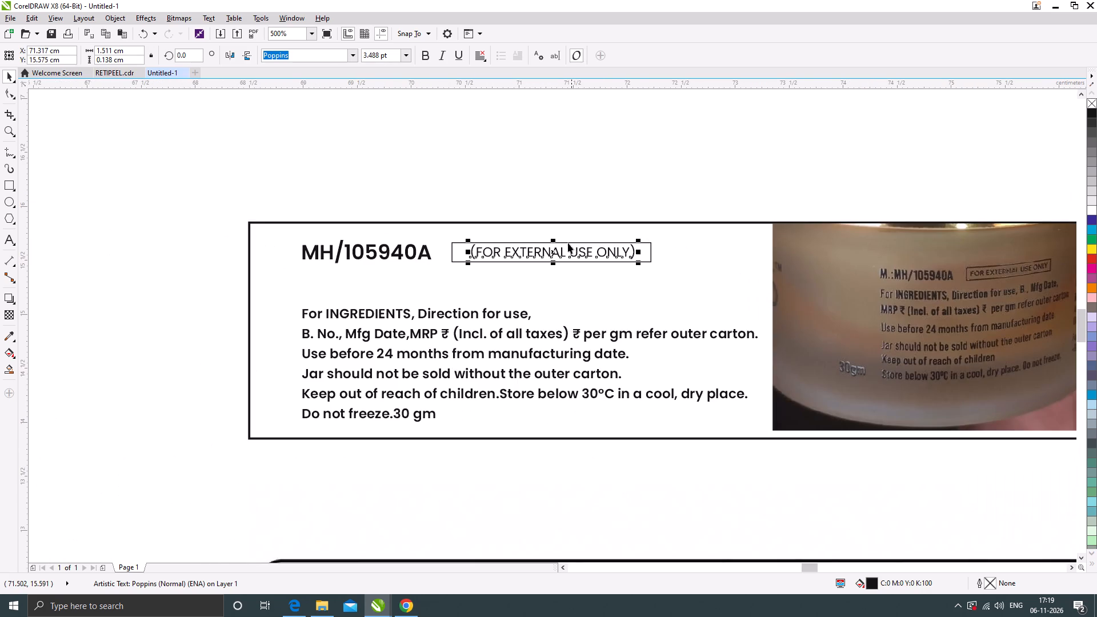
{"action": "left_click", "coordinate": [646, 250], "text": "shift"}
{"action": "key", "text": "c"}
{"action": "key", "text": "e"}
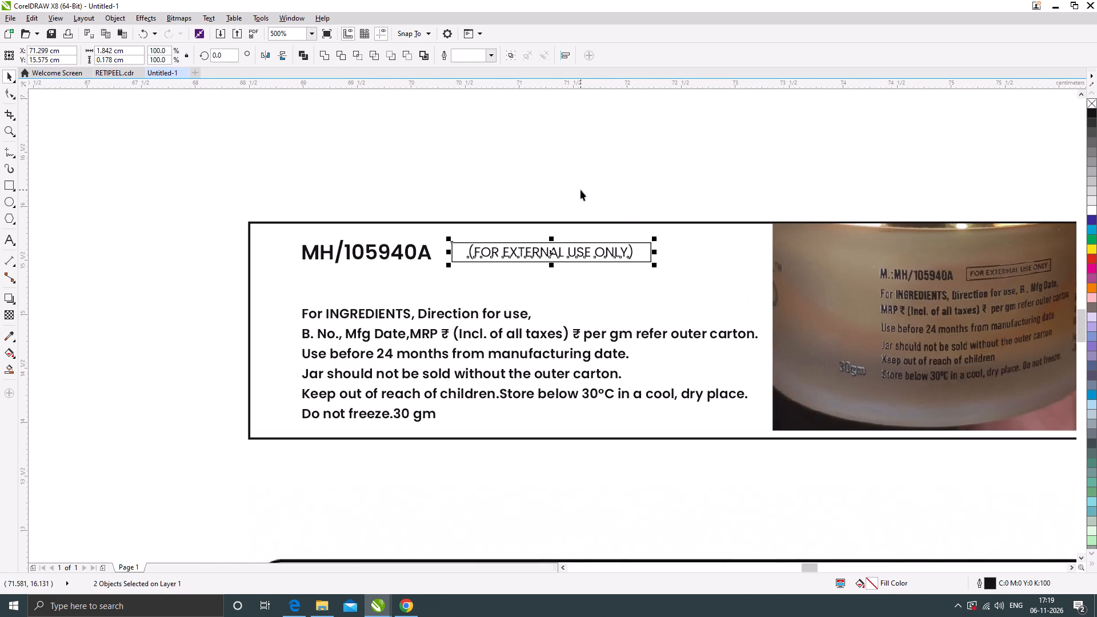
{"action": "left_click", "coordinate": [580, 189]}
{"action": "left_click", "coordinate": [449, 187]}
Move "B. No., Mfg Date," from the start of the MRP line to the end of the "For INGREDIENTS, Direction for use," line.
{"action": "scroll", "coordinate": [466, 227], "scroll_direction": "down", "scroll_amount": 1}
{"action": "scroll", "coordinate": [488, 265], "scroll_direction": "up", "scroll_amount": 1}
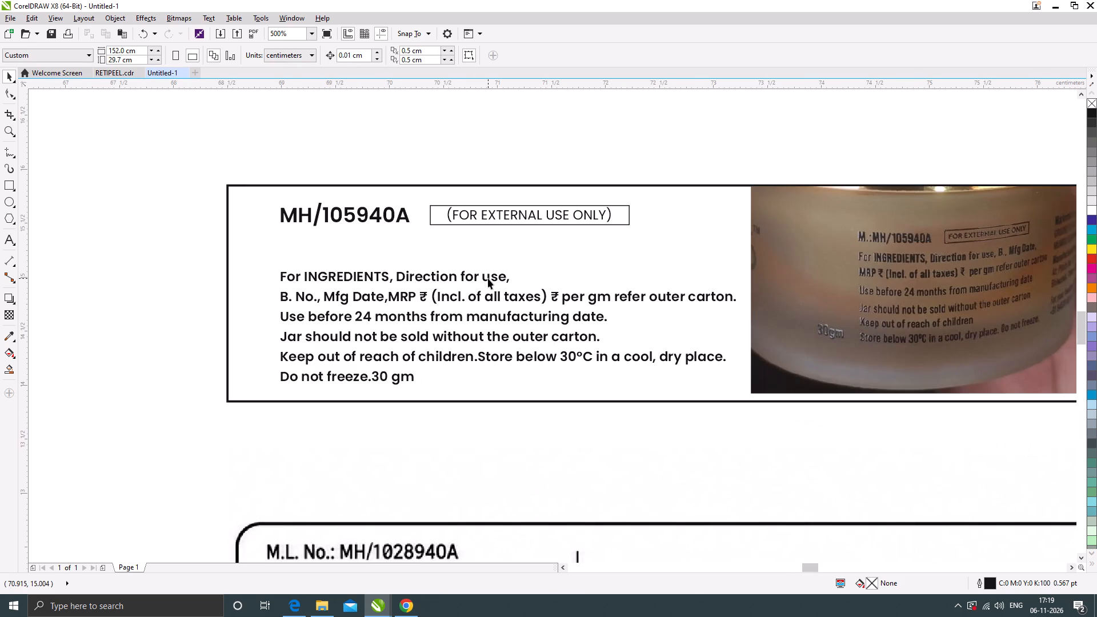
{"action": "left_click", "coordinate": [488, 278]}
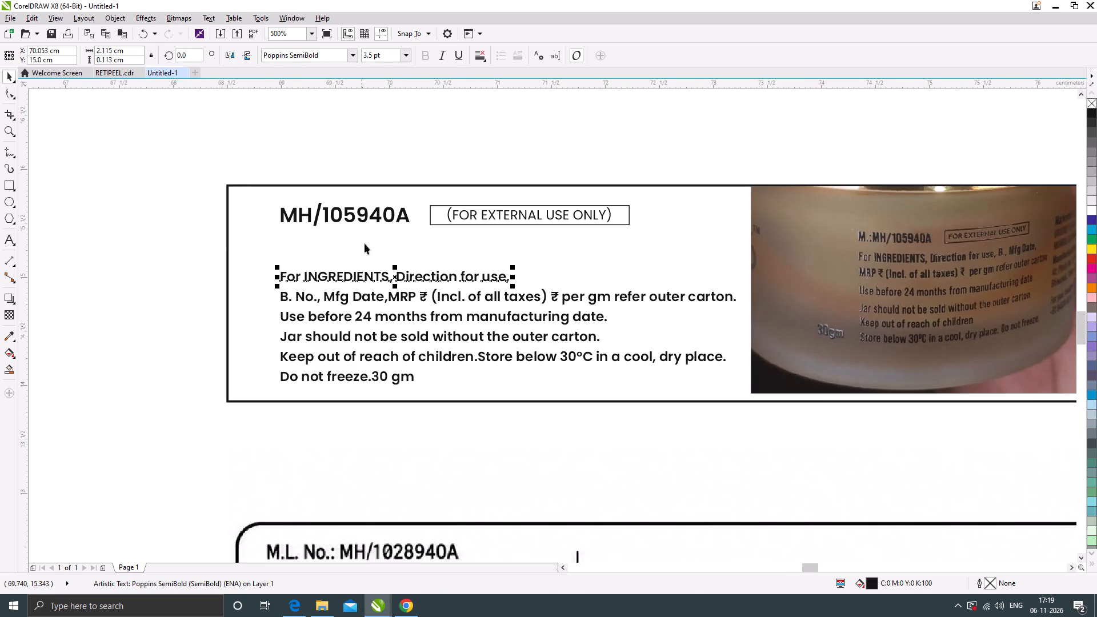
{"action": "left_click", "coordinate": [180, 282]}
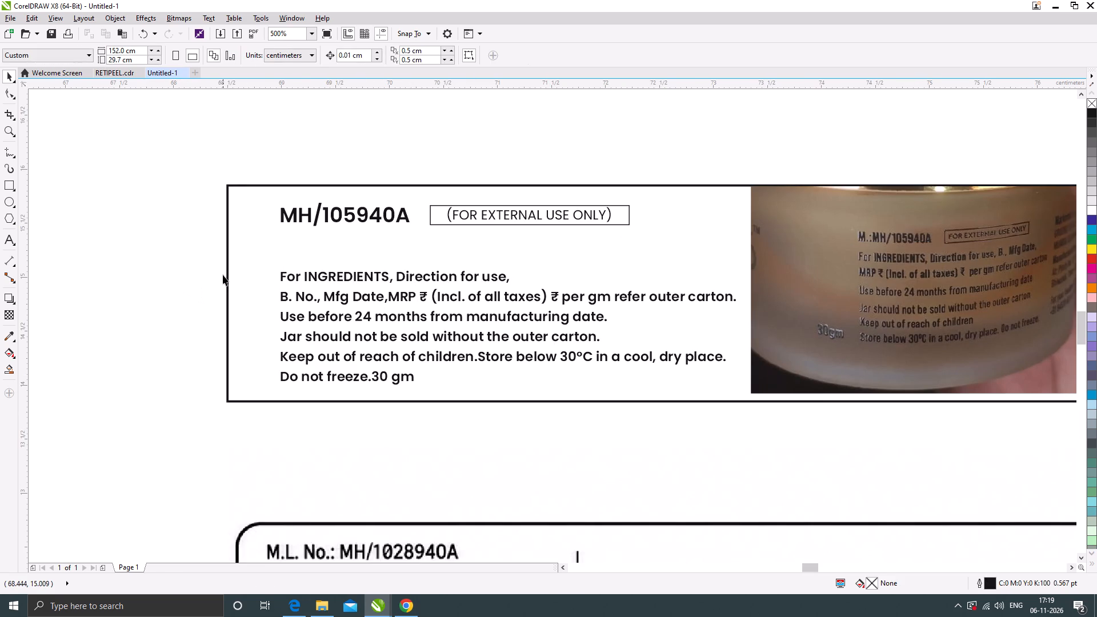
{"action": "left_click", "coordinate": [301, 299]}
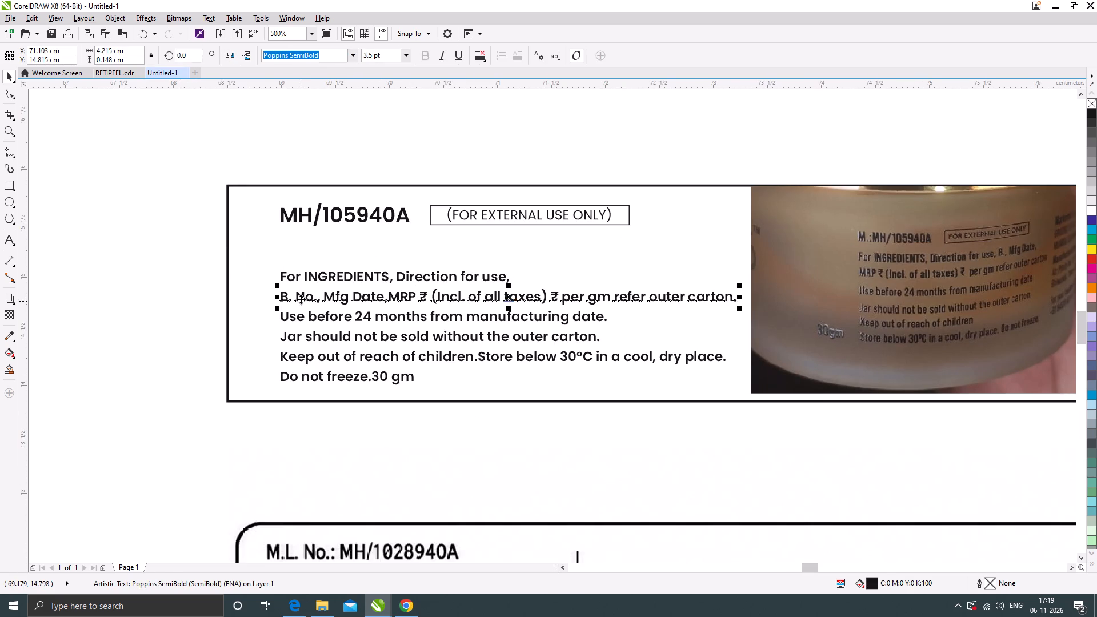
{"action": "double_click", "coordinate": [301, 299]}
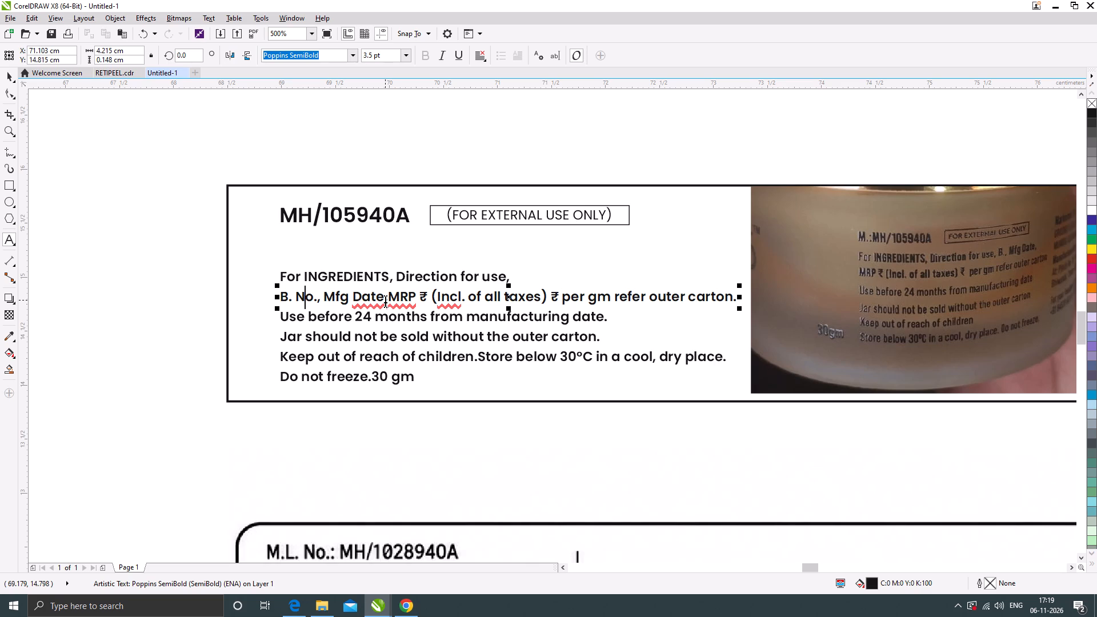
{"action": "left_click_drag", "start_coordinate": [389, 299], "coordinate": [263, 299]}
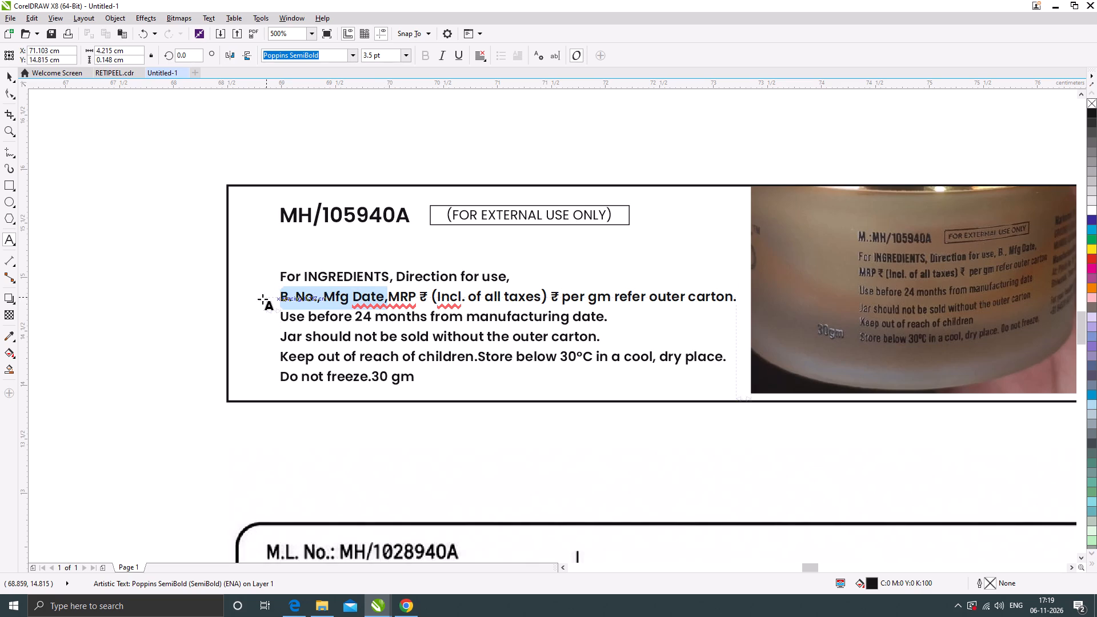
{"action": "key", "text": "ctrl+x"}
{"action": "left_click", "coordinate": [506, 277]}
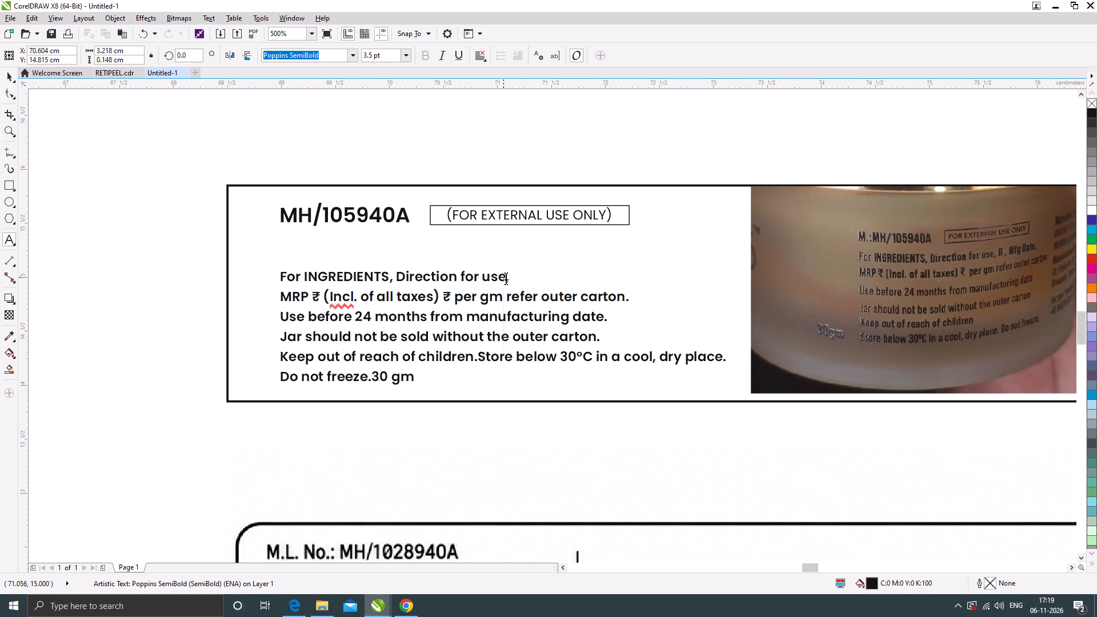
{"action": "left_click", "coordinate": [509, 277]}
{"action": "key", "text": "space"}
{"action": "key", "text": "ctrl+v"}
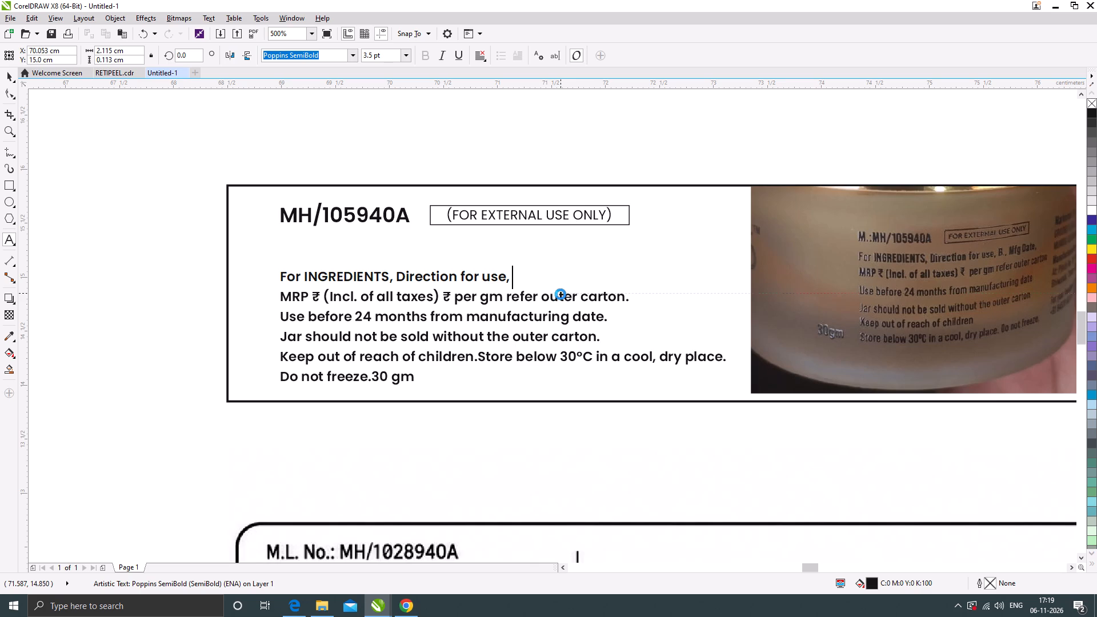
{"action": "left_click", "coordinate": [9, 75]}
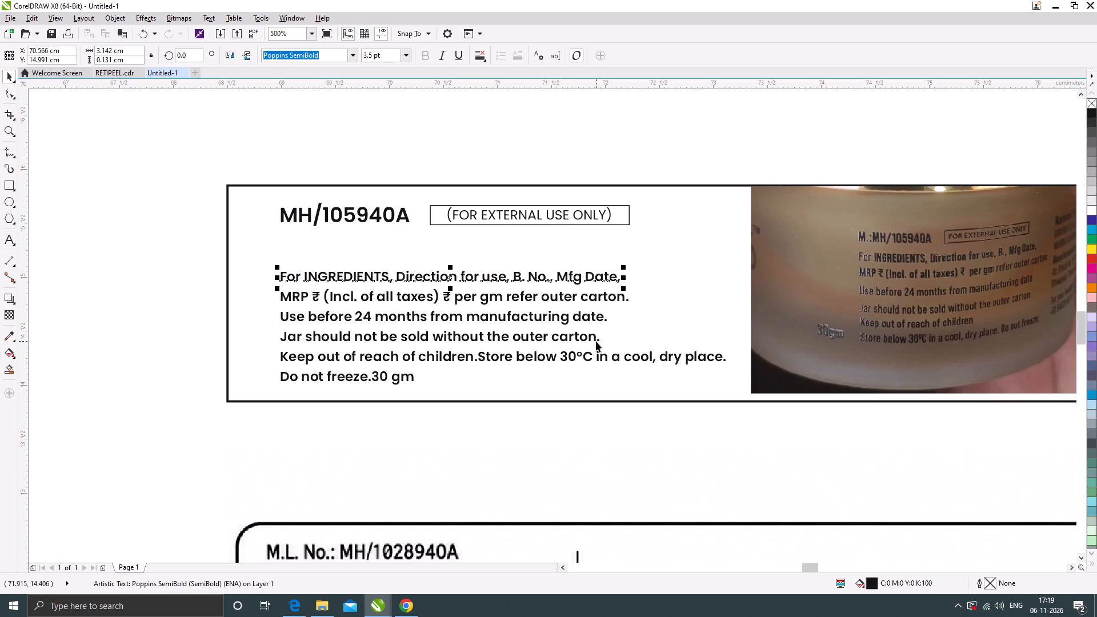
Break the "Keep out of reach of children." line so that "Store below 30°C in a cool, dry place." starts a new line.
{"action": "left_click", "coordinate": [481, 357]}
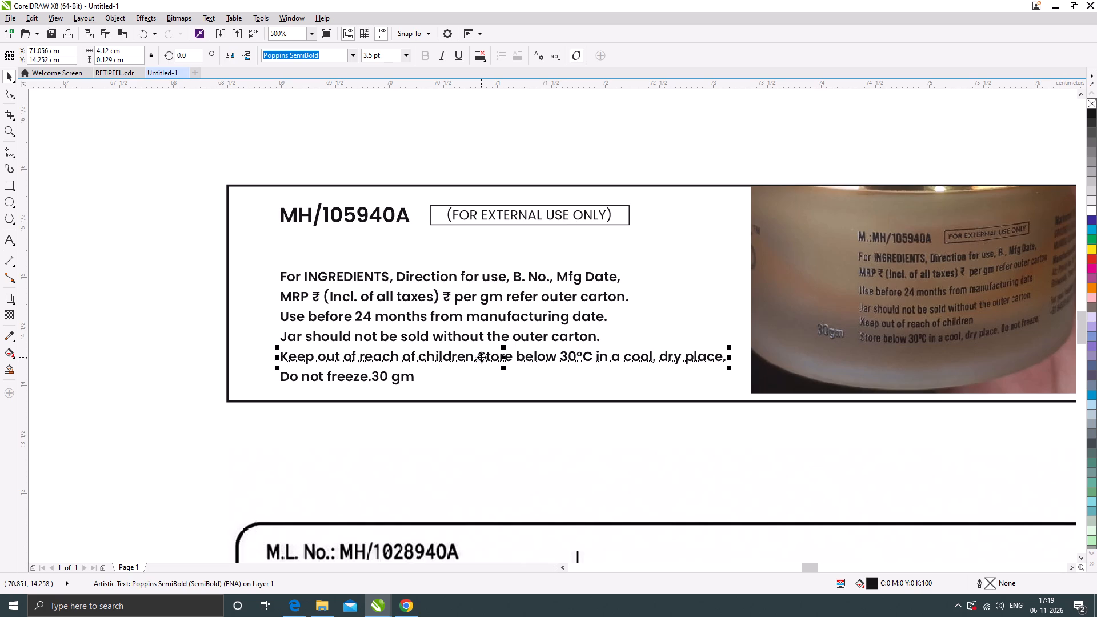
{"action": "left_click", "coordinate": [481, 357]}
{"action": "key", "text": "Return"}
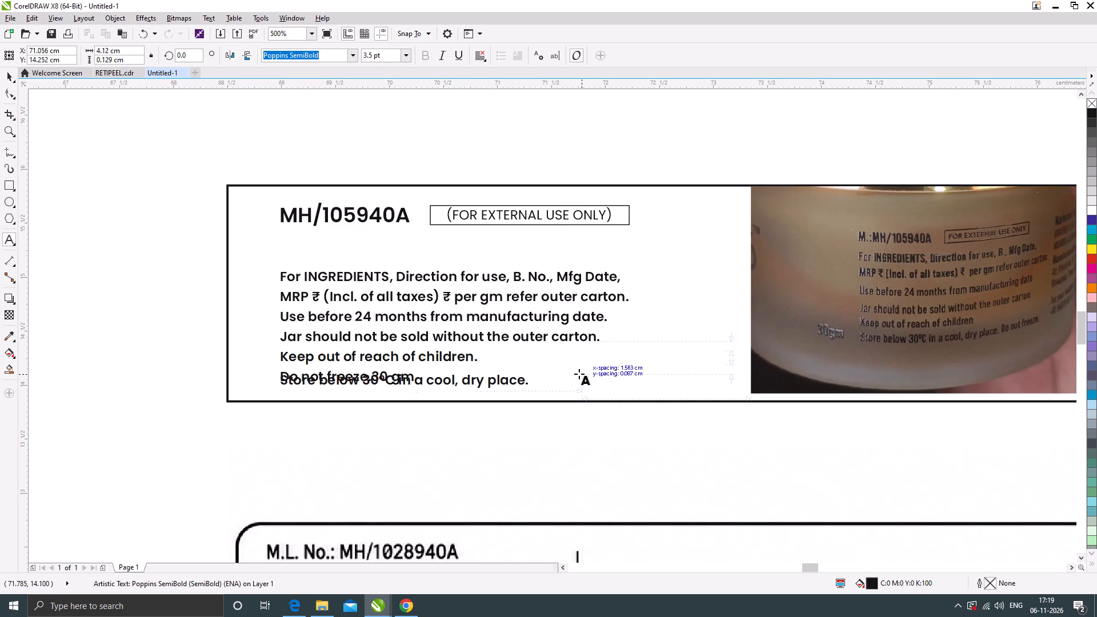
{"action": "left_click", "coordinate": [11, 95]}
{"action": "left_click", "coordinate": [85, 334]}
Move the "Do not freeze.30 gm" line straight down beneath the "Store below 30°C" line.
{"action": "scroll", "coordinate": [386, 415], "scroll_direction": "up", "scroll_amount": 1}
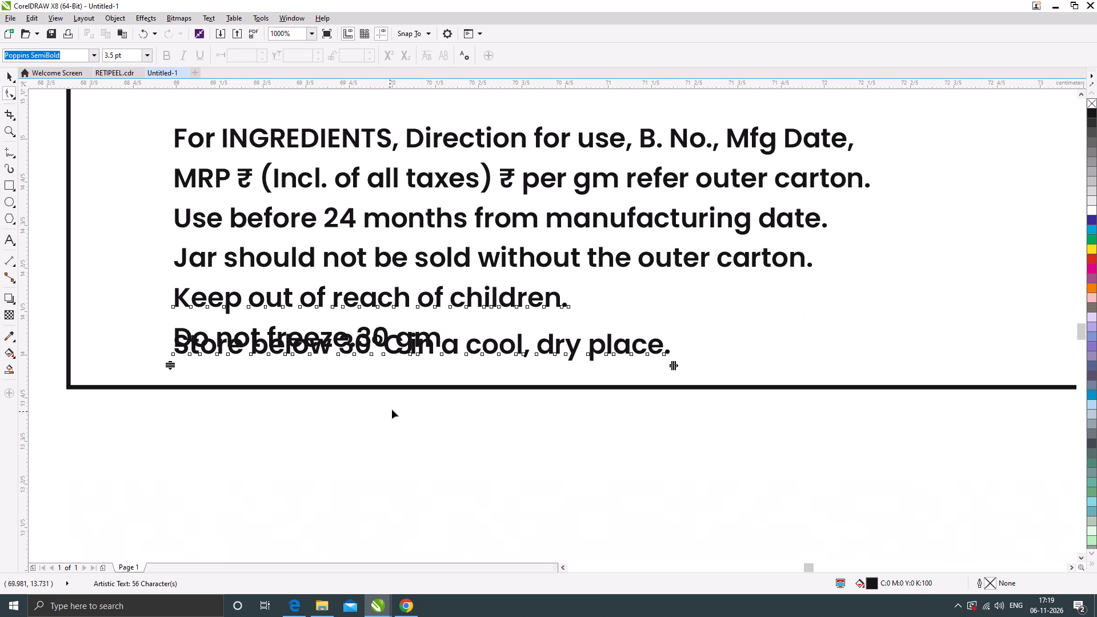
{"action": "left_click_drag", "start_coordinate": [381, 330], "coordinate": [381, 355]}
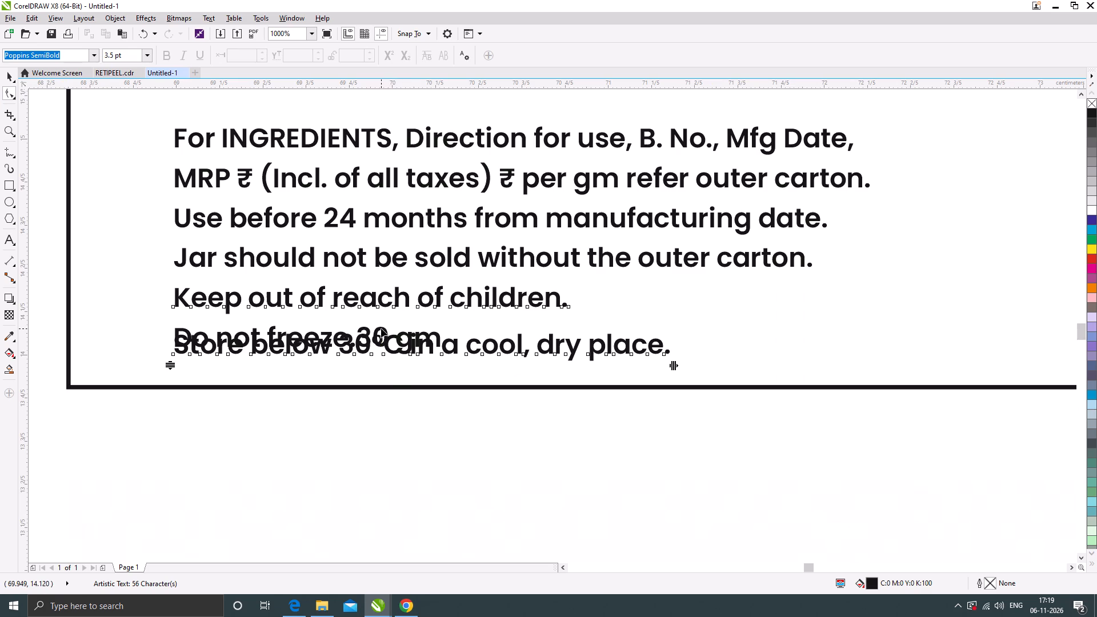
{"action": "left_click", "coordinate": [381, 328]}
{"action": "left_click", "coordinate": [7, 75]}
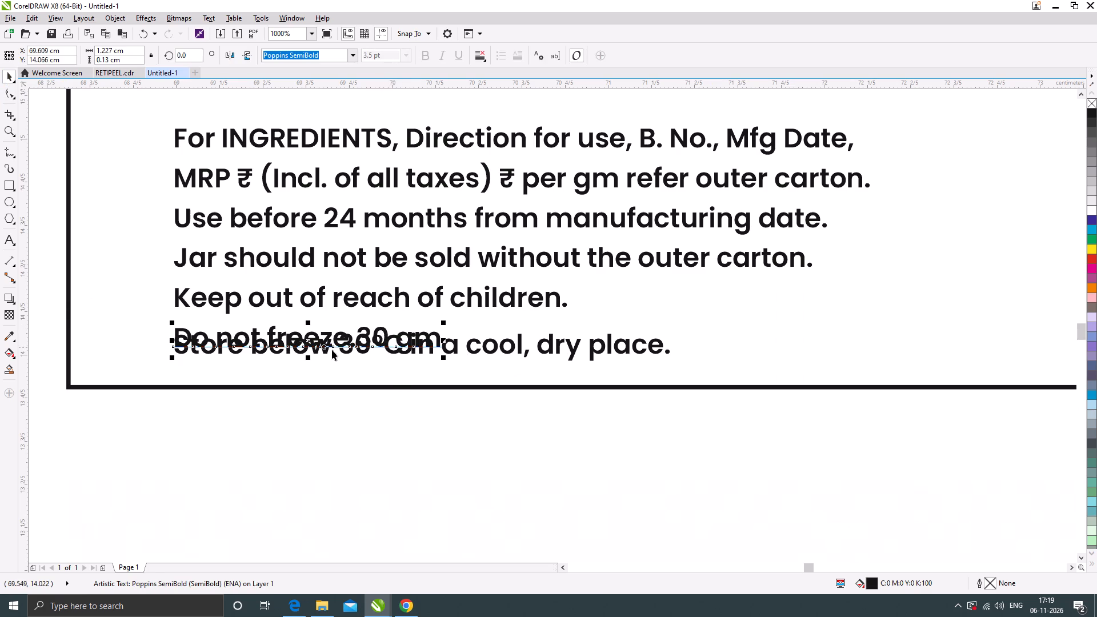
{"action": "left_click_drag", "start_coordinate": [309, 341], "coordinate": [309, 385]}
{"action": "scroll", "coordinate": [295, 343], "scroll_direction": "down", "scroll_amount": 1}
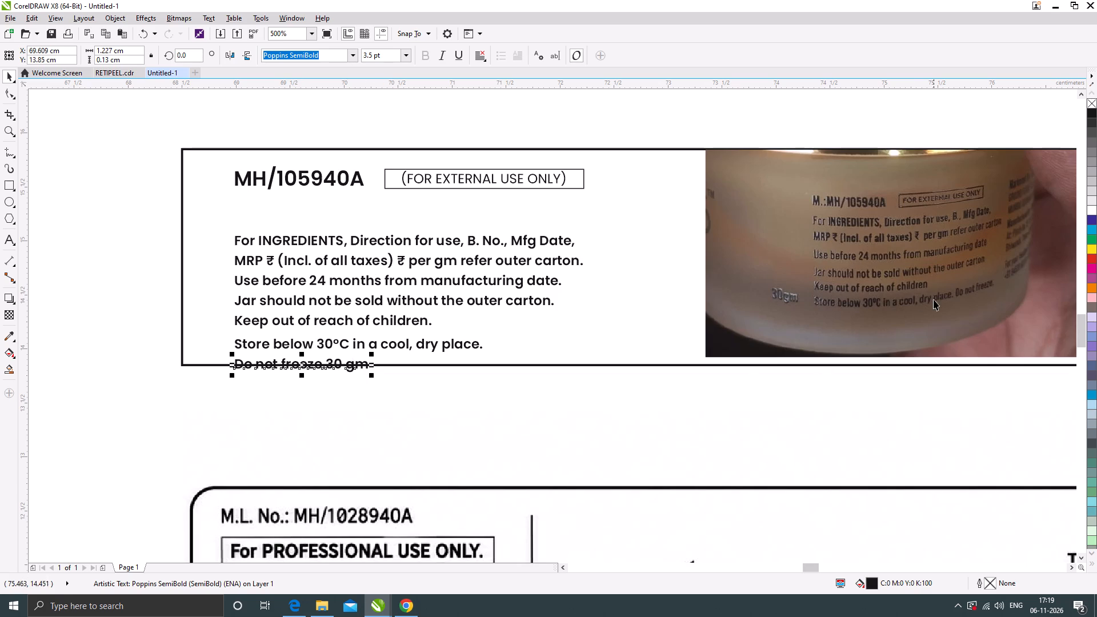
Move all the information lines from "For INGREDIENTS" to "Do not freeze" up together beneath the licence number, inside the label rectangle.
{"action": "scroll", "coordinate": [984, 297], "scroll_direction": "up", "scroll_amount": 1}
{"action": "scroll", "coordinate": [864, 298], "scroll_direction": "down", "scroll_amount": 2}
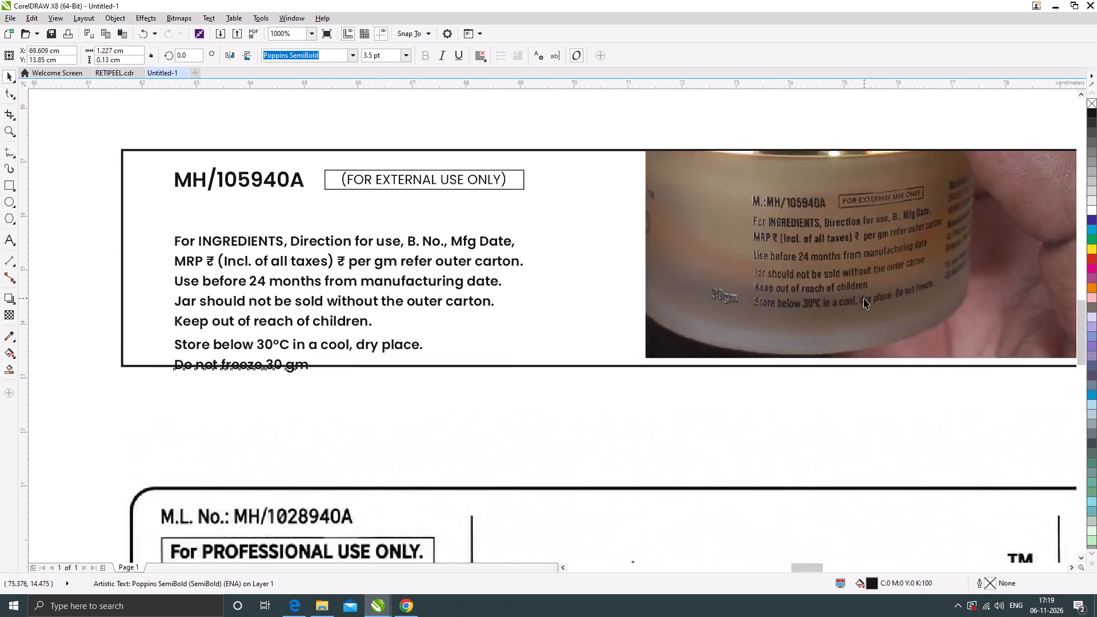
{"action": "scroll", "coordinate": [571, 330], "scroll_direction": "up", "scroll_amount": 2}
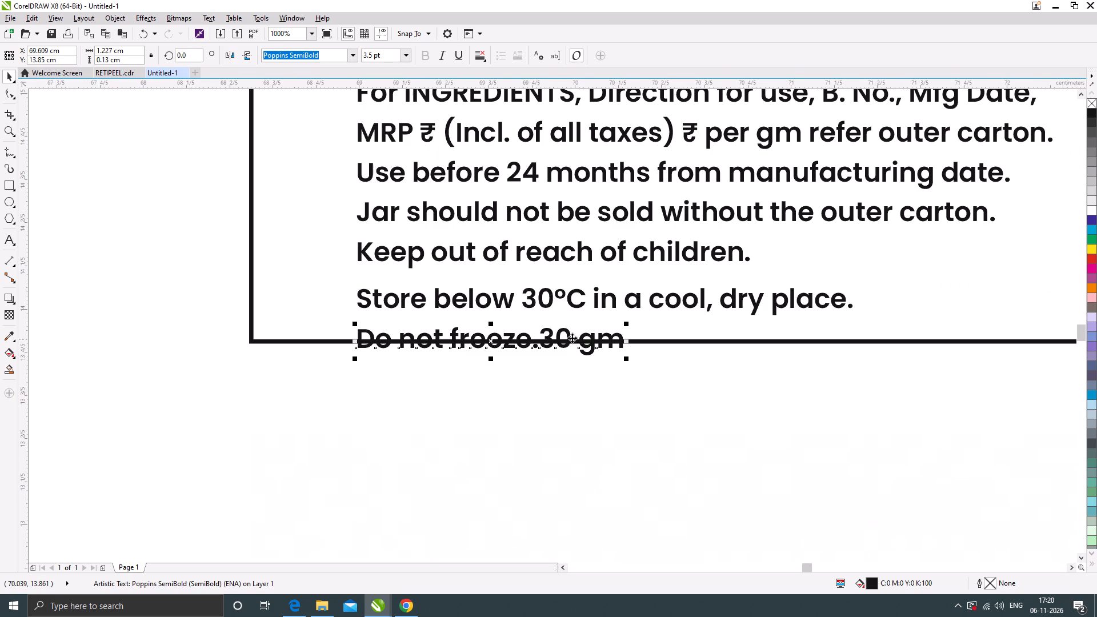
{"action": "scroll", "coordinate": [443, 320], "scroll_direction": "down", "scroll_amount": 2}
{"action": "left_click_drag", "start_coordinate": [627, 343], "coordinate": [411, 253]}
{"action": "scroll", "coordinate": [459, 265], "scroll_direction": "up", "scroll_amount": 1}
{"action": "left_click_drag", "start_coordinate": [462, 263], "coordinate": [462, 243]}
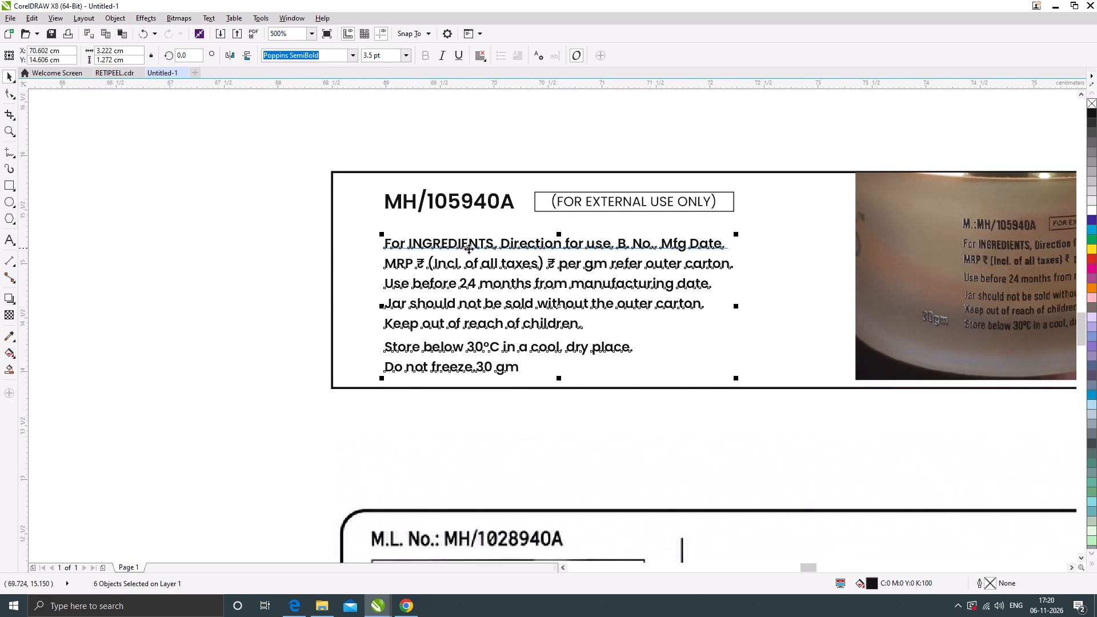
{"action": "scroll", "coordinate": [471, 249], "scroll_direction": "down", "scroll_amount": 1}
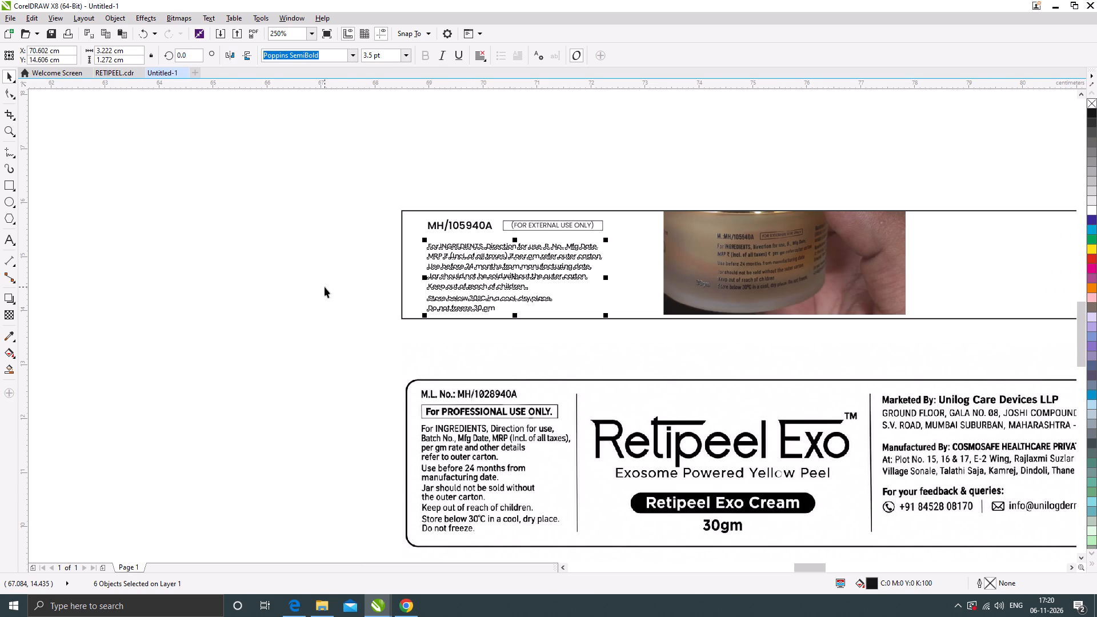
{"action": "left_click", "coordinate": [323, 287]}
Move the 15 x 2 cm label rectangle with all its text, logo and jar photo straight up about 0.9 cm, away from the reference label.
{"action": "left_click", "coordinate": [531, 340]}
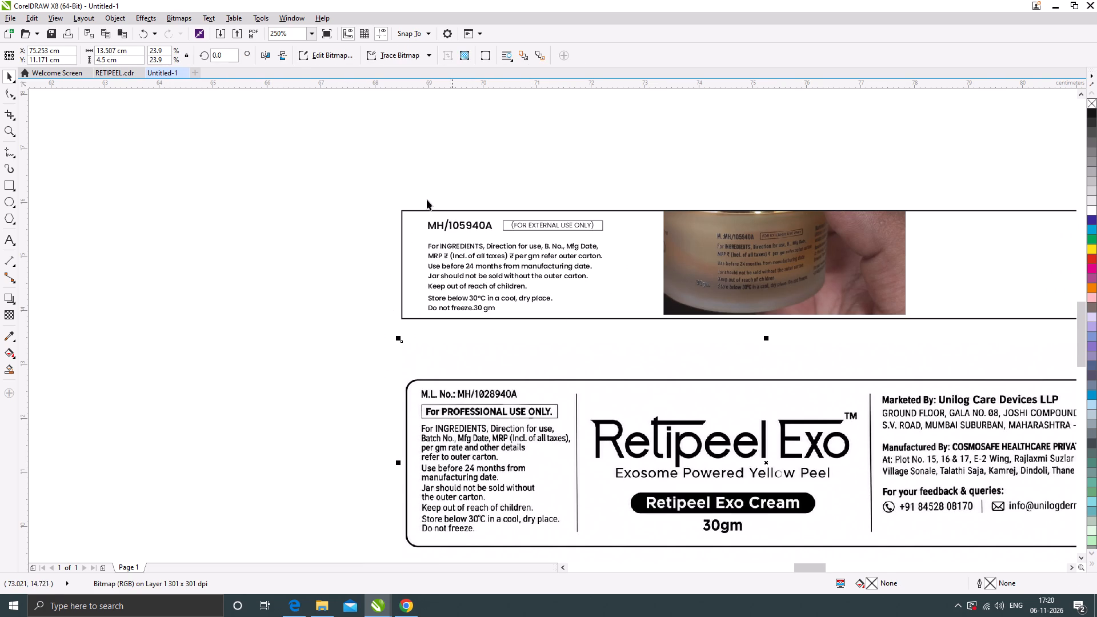
{"action": "scroll", "coordinate": [389, 201], "scroll_direction": "down", "scroll_amount": 1}
{"action": "left_click_drag", "start_coordinate": [370, 181], "coordinate": [884, 275]}
{"action": "left_click_drag", "start_coordinate": [549, 231], "coordinate": [549, 230]}
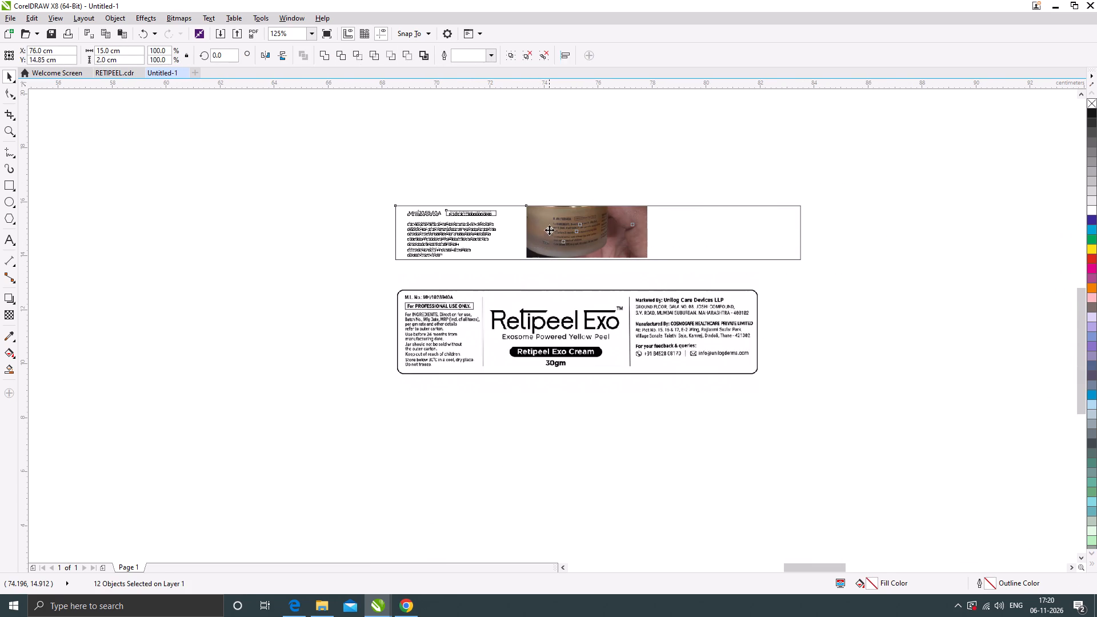
{"action": "left_click_drag", "start_coordinate": [549, 230], "coordinate": [549, 206]}
{"action": "scroll", "coordinate": [549, 205], "scroll_direction": "up", "scroll_amount": 3}
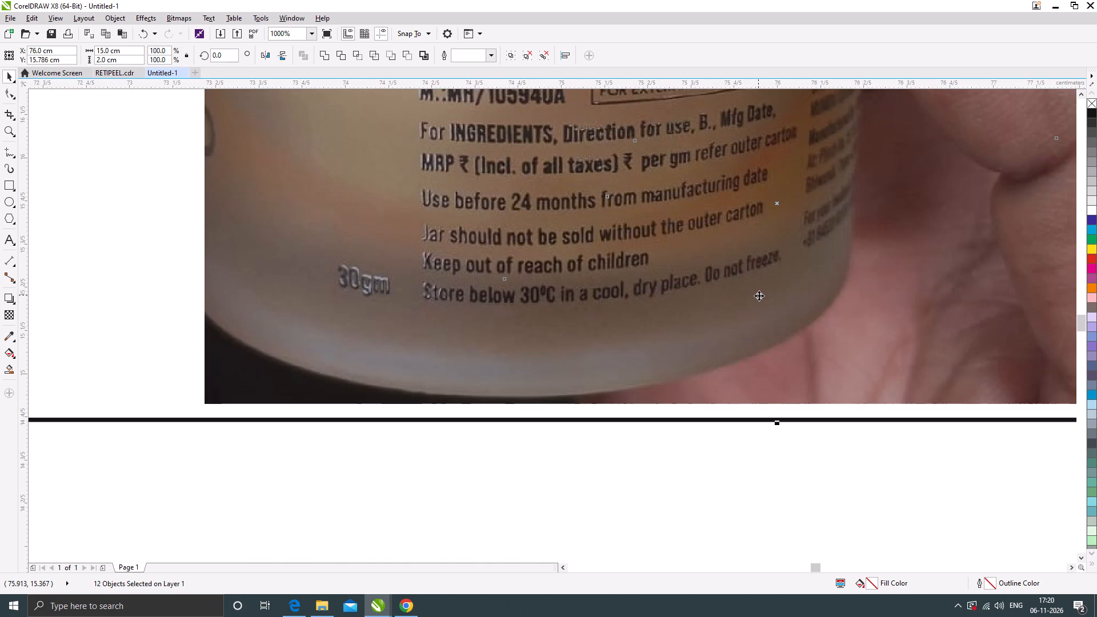
{"action": "scroll", "coordinate": [749, 294], "scroll_direction": "down", "scroll_amount": 3}
{"action": "left_click", "coordinate": [603, 320]}
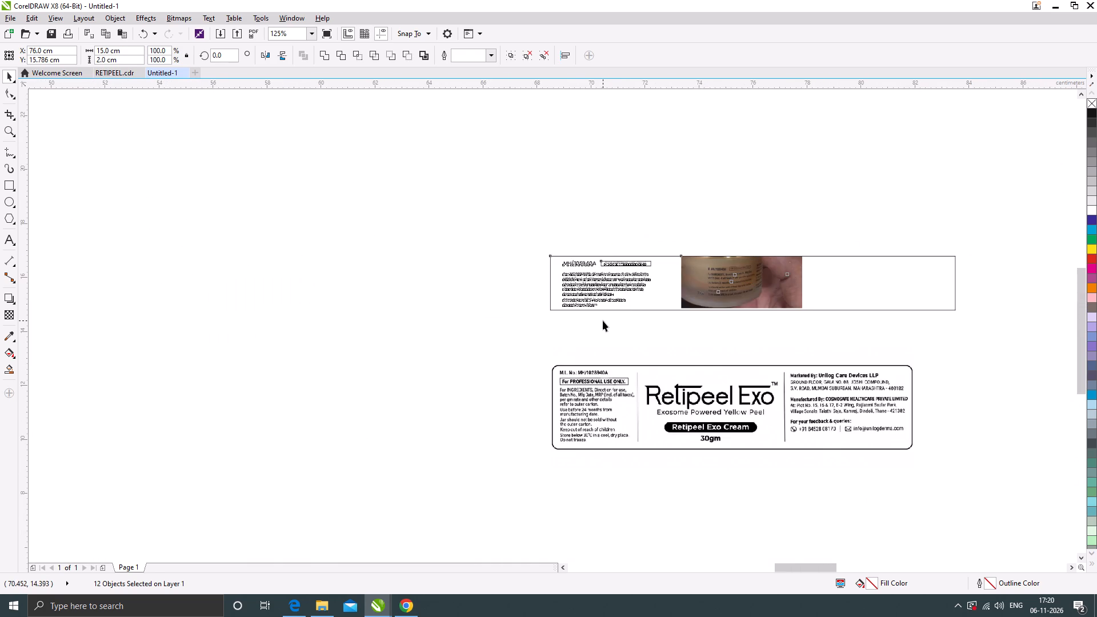
Move the licence number and the boxed "(FOR EXTERNAL USE ONLY)" text together slightly down, closer to the information lines.
{"action": "scroll", "coordinate": [596, 308], "scroll_direction": "up", "scroll_amount": 3}
{"action": "scroll", "coordinate": [530, 293], "scroll_direction": "up", "scroll_amount": 1}
{"action": "scroll", "coordinate": [489, 298], "scroll_direction": "down", "scroll_amount": 1}
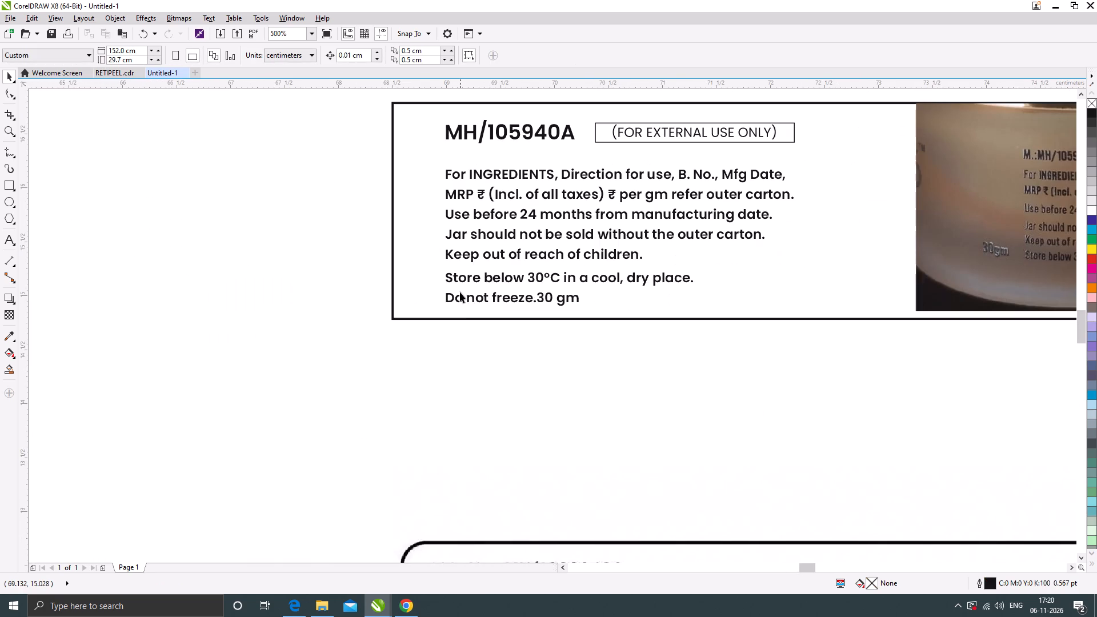
{"action": "scroll", "coordinate": [467, 294], "scroll_direction": "down", "scroll_amount": 1}
{"action": "left_click", "coordinate": [353, 276]}
{"action": "scroll", "coordinate": [461, 195], "scroll_direction": "up", "scroll_amount": 1}
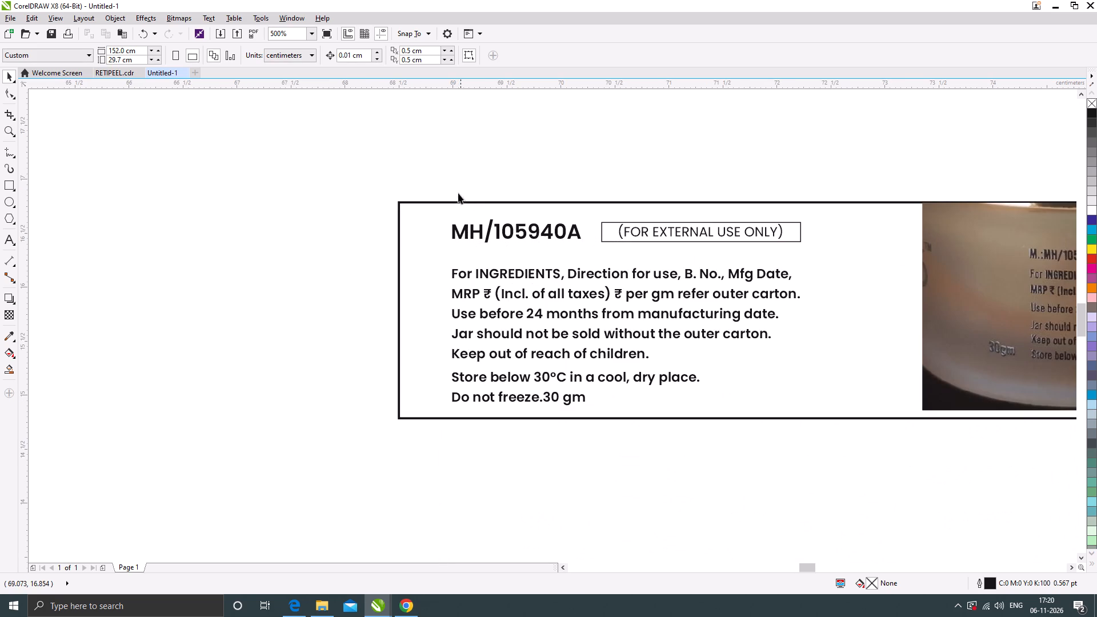
{"action": "left_click_drag", "start_coordinate": [421, 178], "coordinate": [863, 255]}
{"action": "scroll", "coordinate": [562, 231], "scroll_direction": "up", "scroll_amount": 1}
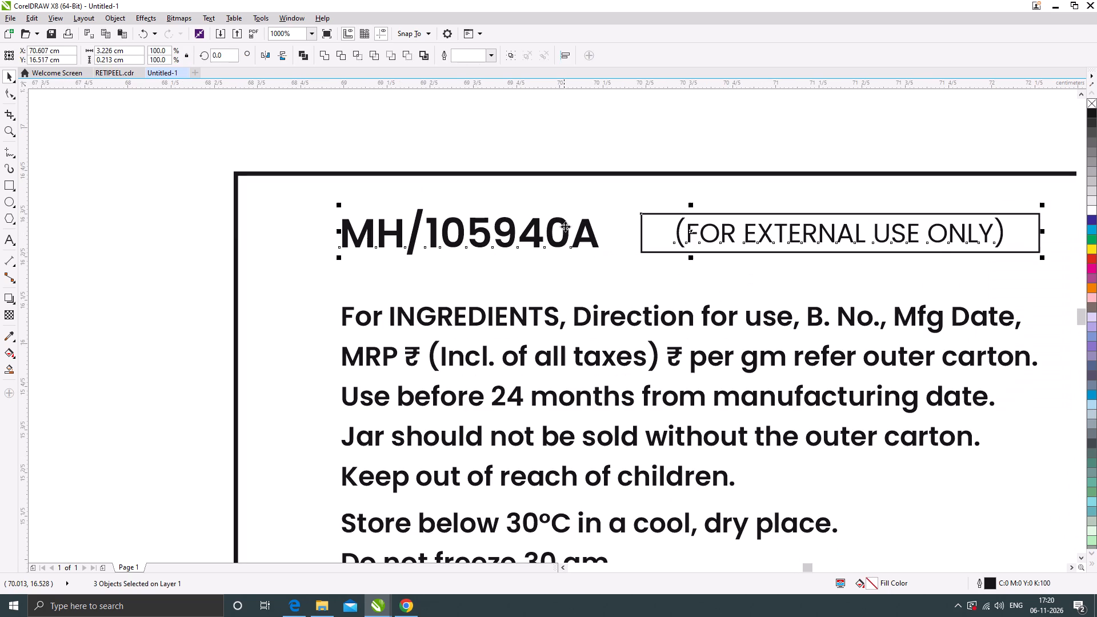
{"action": "left_click_drag", "start_coordinate": [565, 223], "coordinate": [566, 232]}
{"action": "scroll", "coordinate": [543, 230], "scroll_direction": "down", "scroll_amount": 1}
{"action": "left_click", "coordinate": [318, 287]}
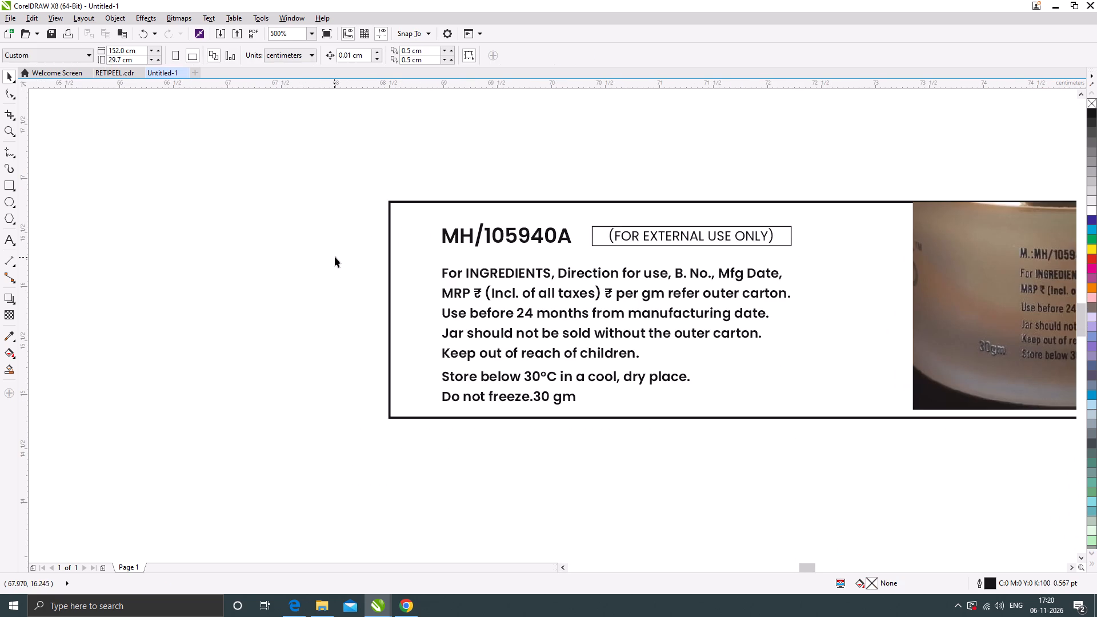
Move all the information lines from "For INGREDIENTS" to "Do not freeze" together slightly up, closer to the licence number line.
{"action": "left_click_drag", "start_coordinate": [351, 253], "coordinate": [852, 411]}
{"action": "scroll", "coordinate": [548, 282], "scroll_direction": "up", "scroll_amount": 1}
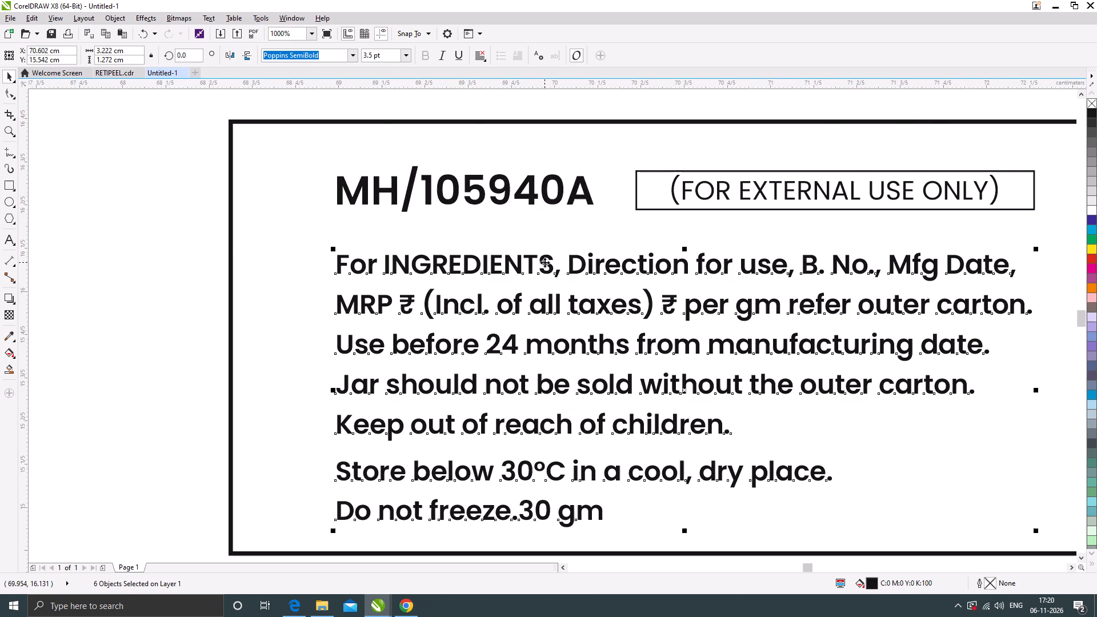
{"action": "scroll", "coordinate": [545, 262], "scroll_direction": "up", "scroll_amount": 1}
{"action": "left_click_drag", "start_coordinate": [544, 261], "coordinate": [544, 251]}
{"action": "scroll", "coordinate": [493, 255], "scroll_direction": "down", "scroll_amount": 3}
{"action": "left_click", "coordinate": [286, 279]}
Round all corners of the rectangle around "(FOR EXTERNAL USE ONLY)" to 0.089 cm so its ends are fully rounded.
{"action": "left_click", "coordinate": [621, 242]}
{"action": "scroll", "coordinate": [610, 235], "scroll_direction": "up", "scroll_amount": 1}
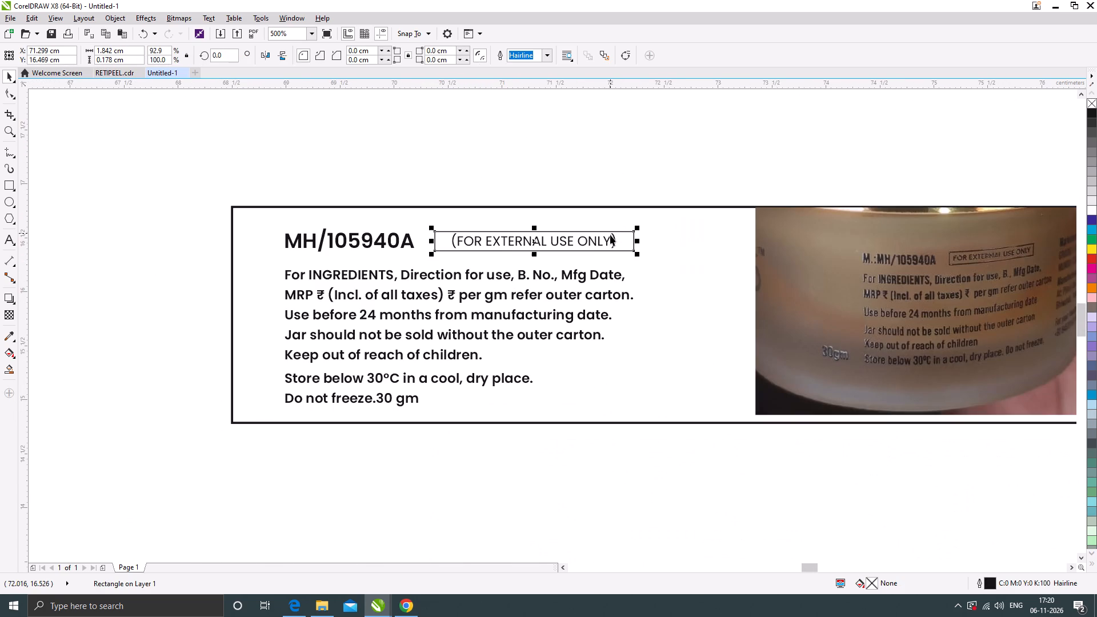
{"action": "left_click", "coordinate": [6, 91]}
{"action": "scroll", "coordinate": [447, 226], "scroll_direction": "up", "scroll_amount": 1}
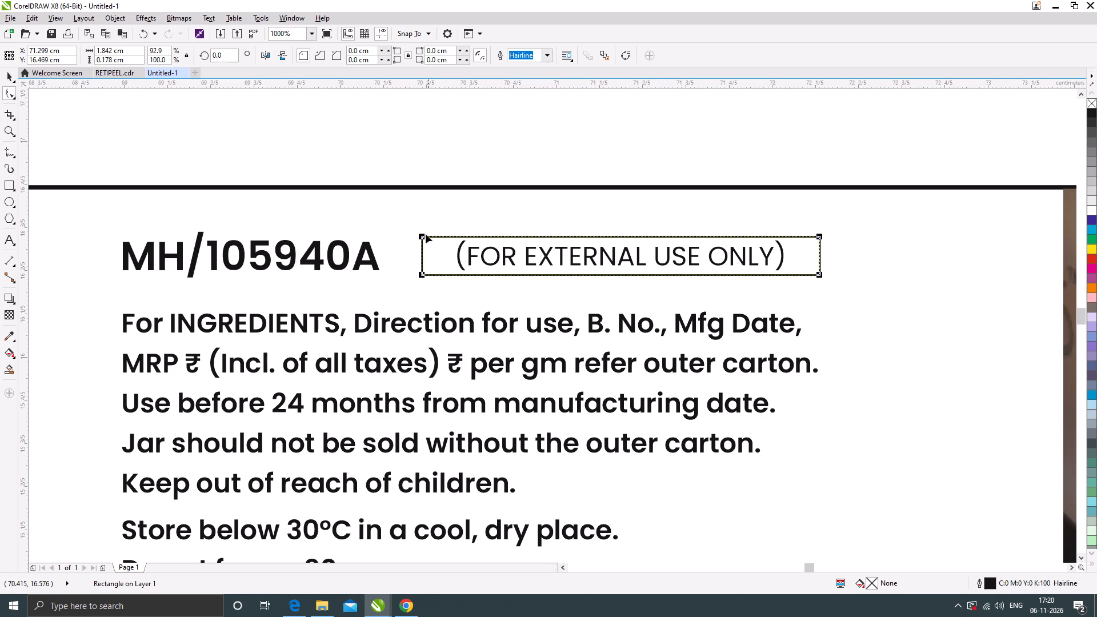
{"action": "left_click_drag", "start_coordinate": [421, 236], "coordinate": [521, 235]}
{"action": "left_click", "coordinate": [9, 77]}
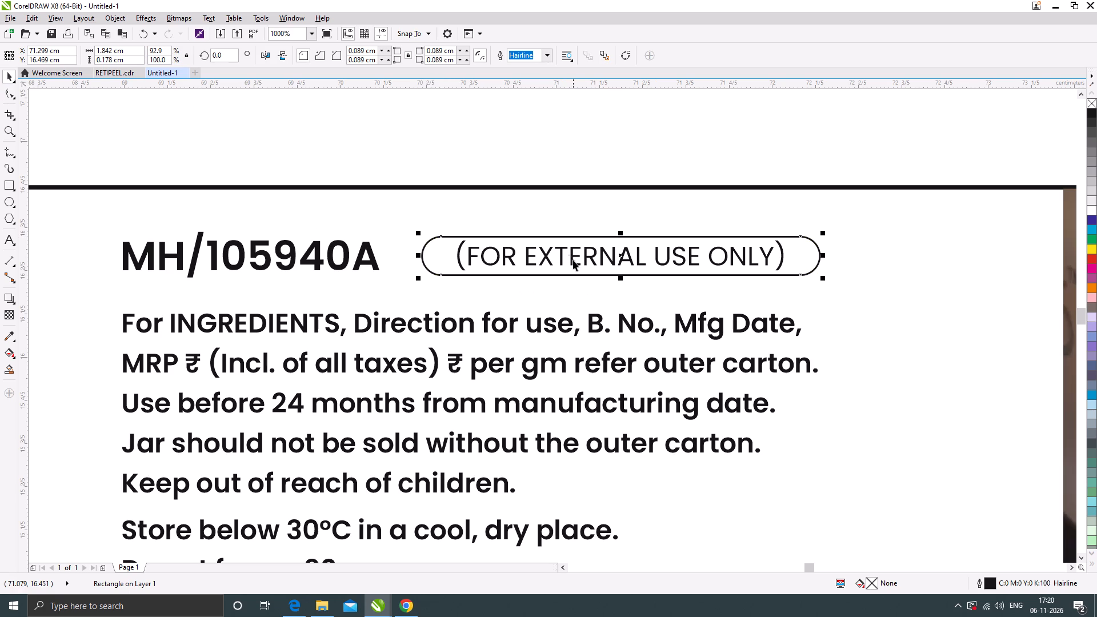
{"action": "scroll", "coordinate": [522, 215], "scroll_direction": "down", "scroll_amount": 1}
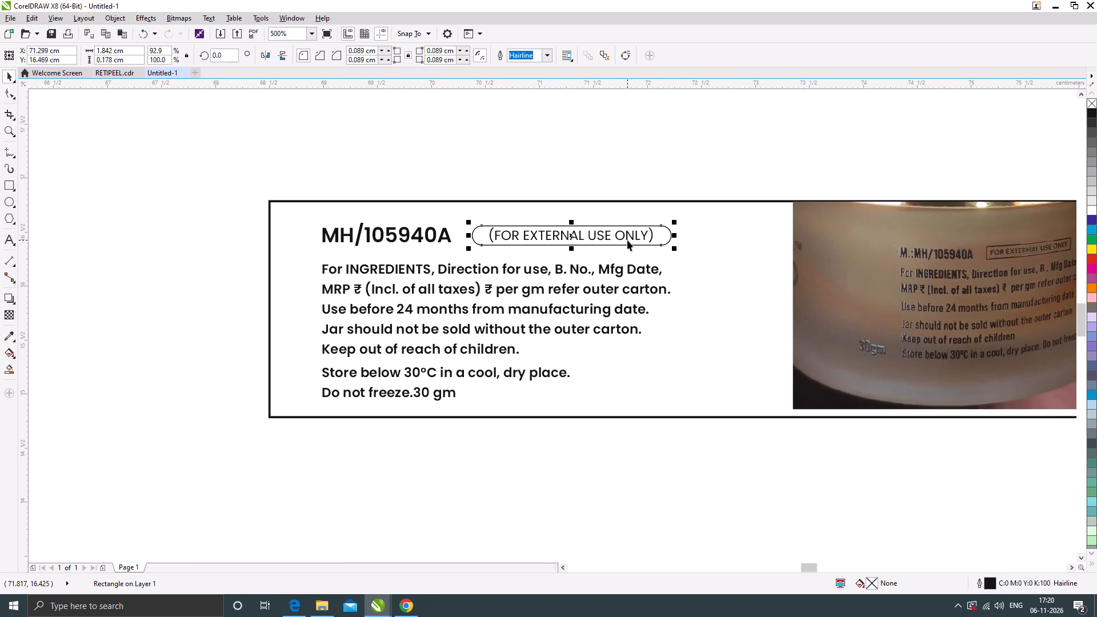
Delete the outline shape around the "(FOR EXTERNAL USE ONLY)" text.
{"action": "left_click", "coordinate": [630, 239]}
{"action": "key", "text": "Delete"}
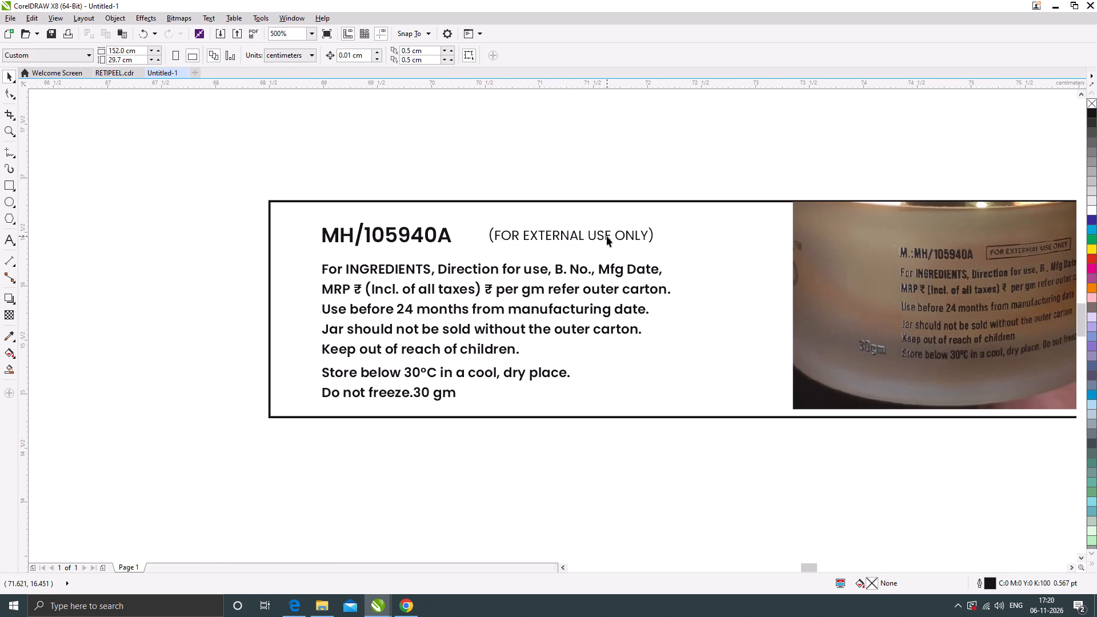
Move "(FOR EXTERNAL USE ONLY)" closer to the licence number and scale it down to about 1.36 cm wide, 3.141 pt.
{"action": "left_click_drag", "start_coordinate": [607, 236], "coordinate": [585, 235]}
{"action": "scroll", "coordinate": [632, 224], "scroll_direction": "up", "scroll_amount": 1}
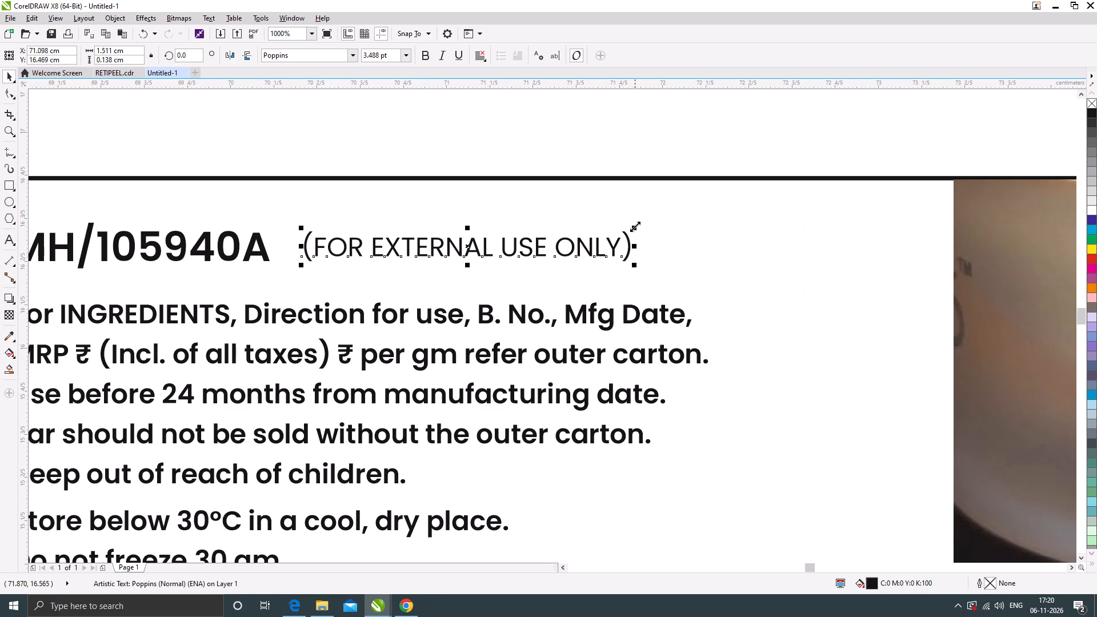
{"action": "left_click_drag", "start_coordinate": [635, 226], "coordinate": [602, 222]}
{"action": "scroll", "coordinate": [630, 229], "scroll_direction": "down", "scroll_amount": 2}
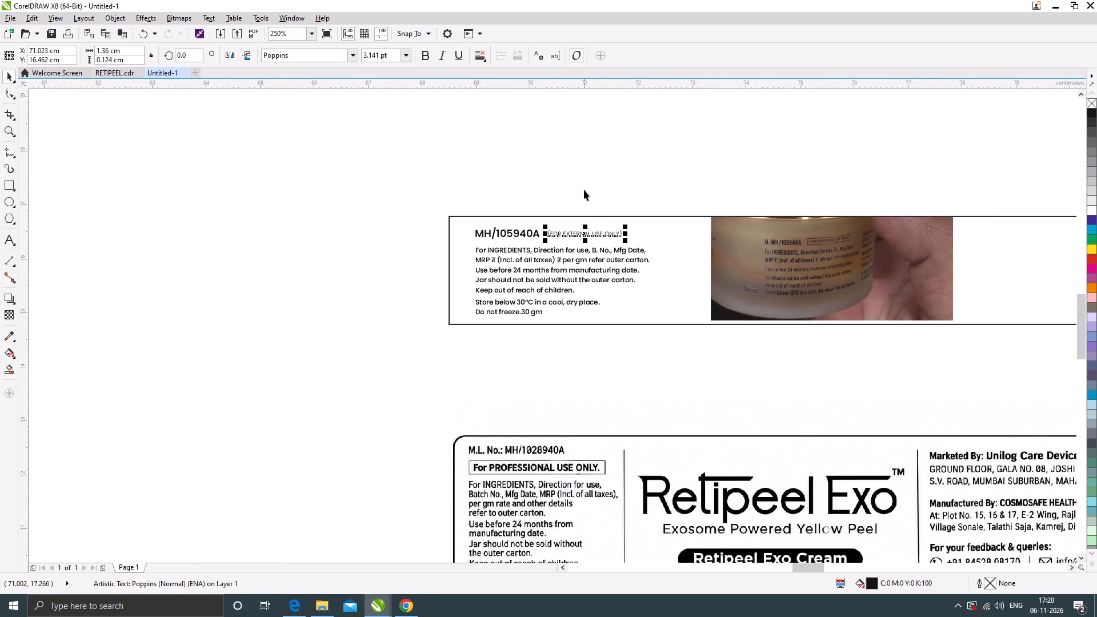
{"action": "left_click", "coordinate": [584, 190]}
{"action": "left_click", "coordinate": [602, 349]}
{"action": "left_click", "coordinate": [673, 365]}
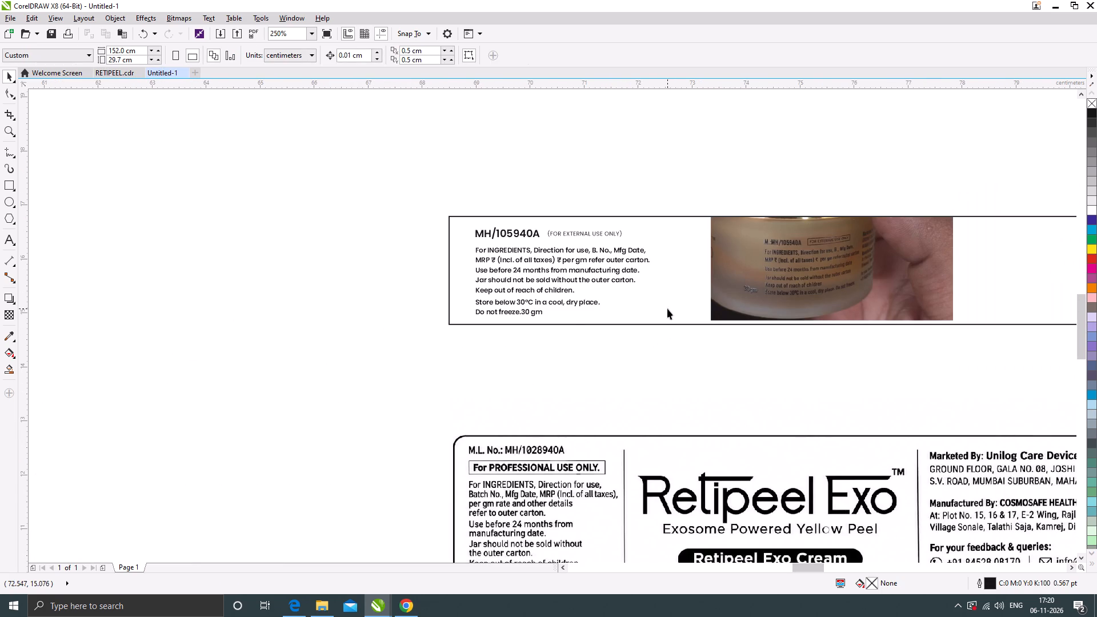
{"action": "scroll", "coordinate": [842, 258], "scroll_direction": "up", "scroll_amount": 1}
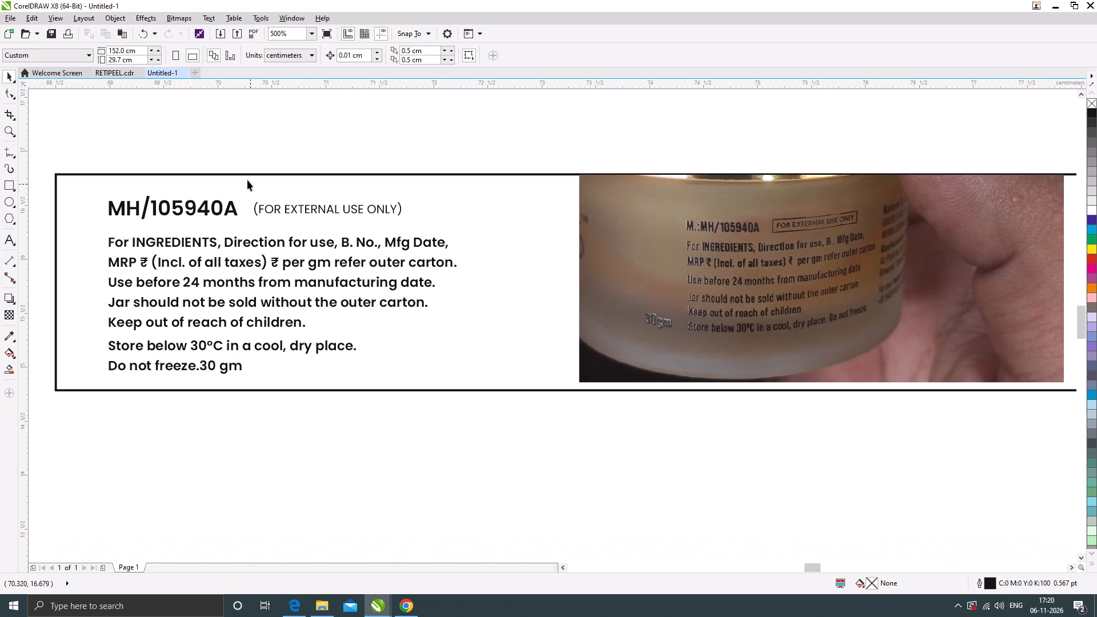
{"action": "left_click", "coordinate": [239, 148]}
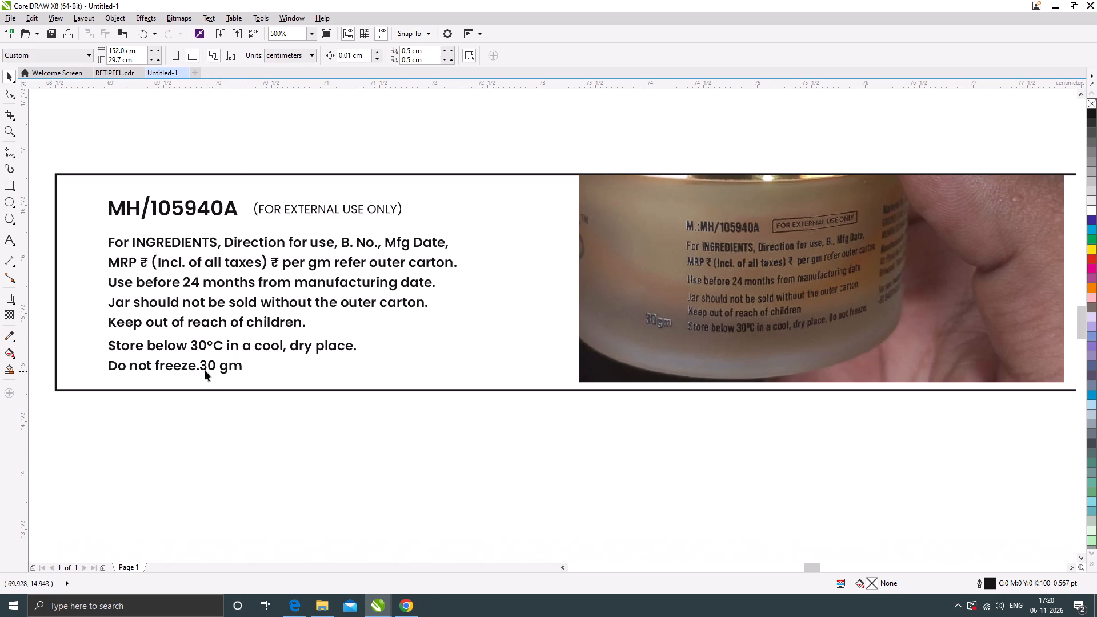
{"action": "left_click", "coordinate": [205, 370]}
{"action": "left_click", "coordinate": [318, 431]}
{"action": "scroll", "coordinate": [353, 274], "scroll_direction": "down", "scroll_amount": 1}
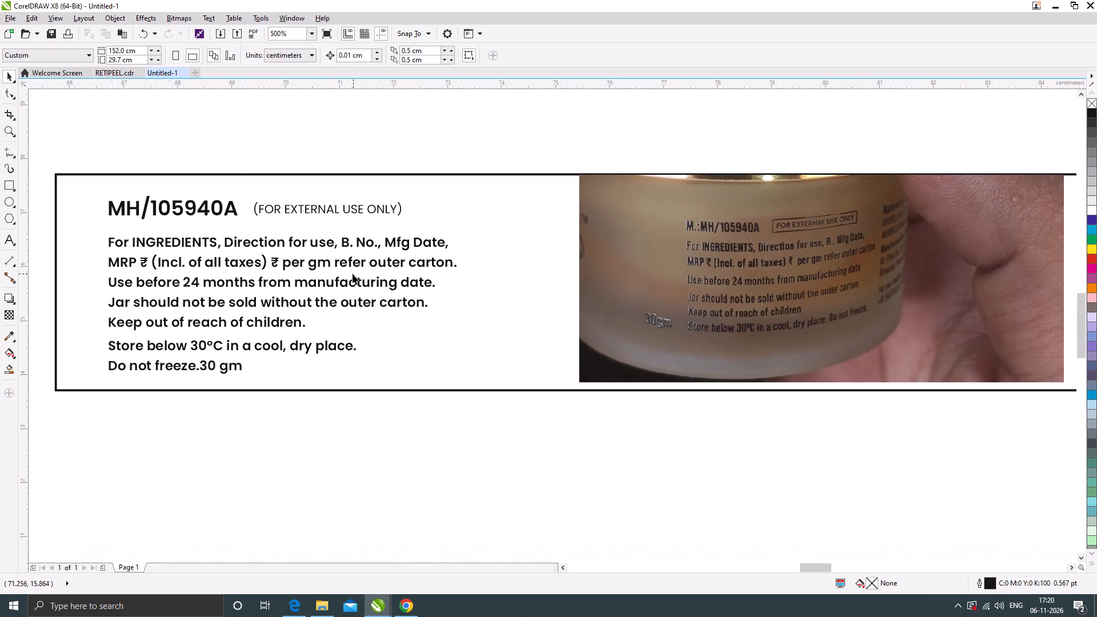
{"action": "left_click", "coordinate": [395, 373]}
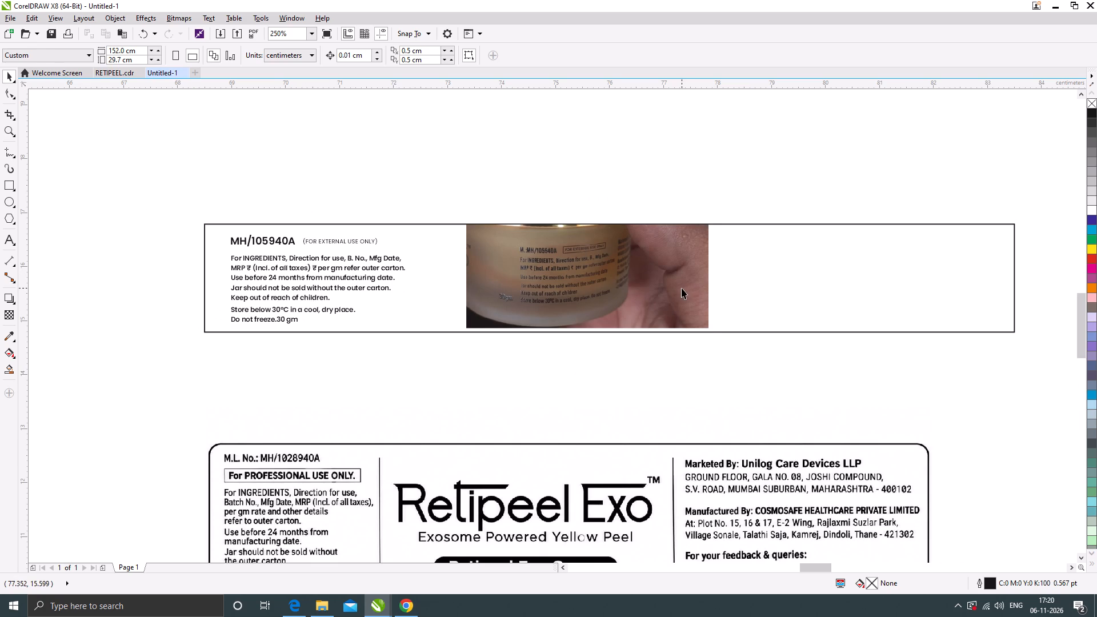
Delete the jar photo covering the logo in the middle of the label.
{"action": "left_click", "coordinate": [682, 288]}
{"action": "key", "text": "Delete"}
{"action": "left_click", "coordinate": [135, 198]}
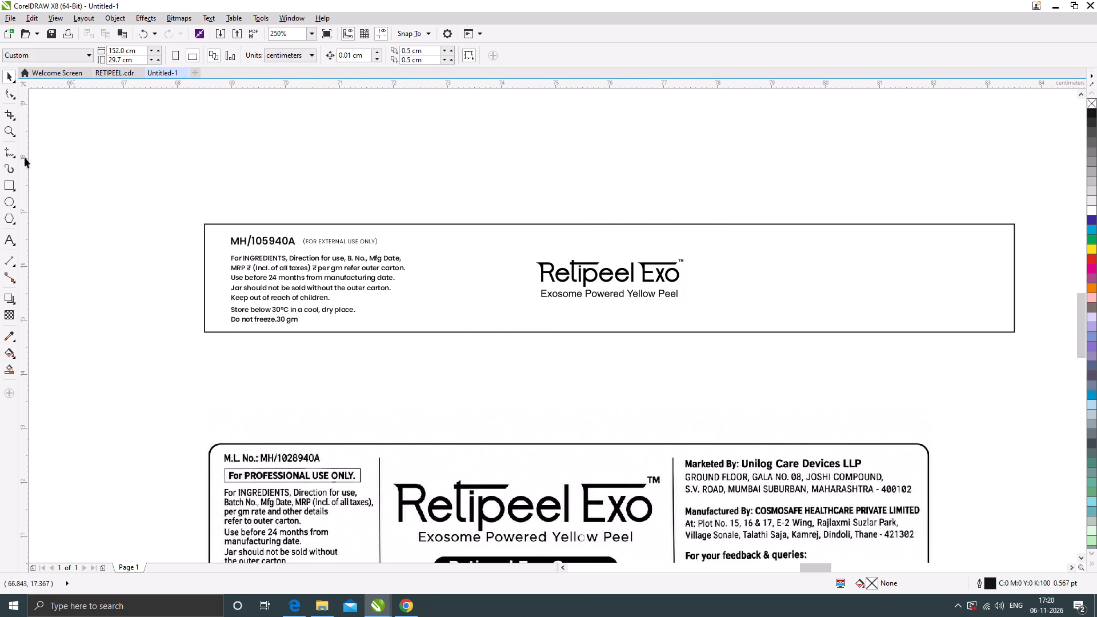
Save the drawing as "15 X 2 CM STICKER" in CDR format in the Retipeel exo folder.
{"action": "left_click", "coordinate": [10, 14]}
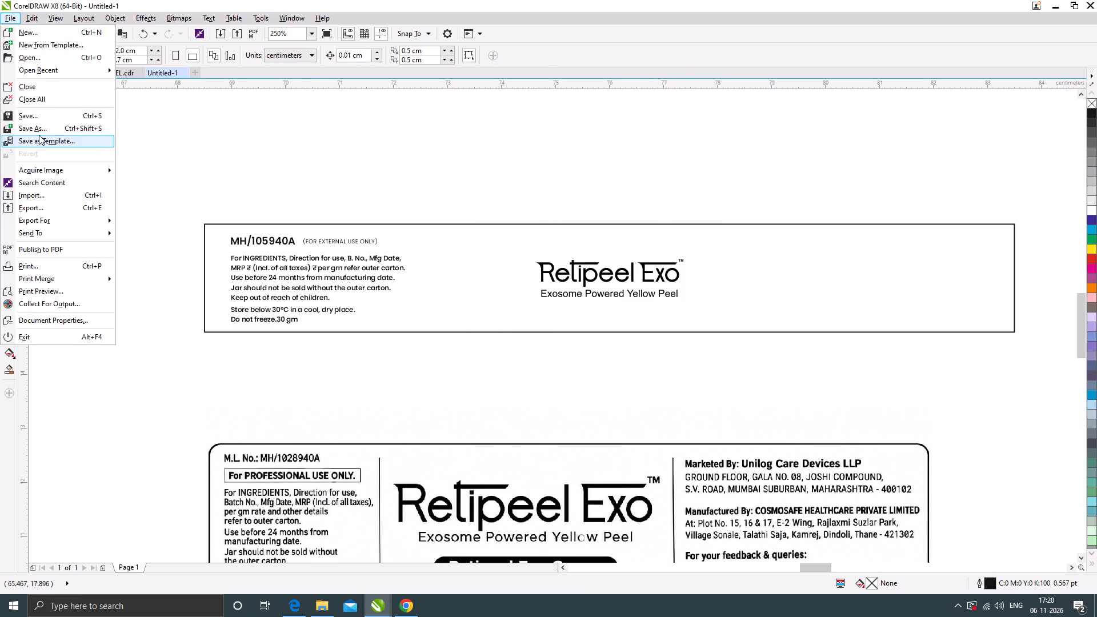
{"action": "left_click", "coordinate": [39, 128]}
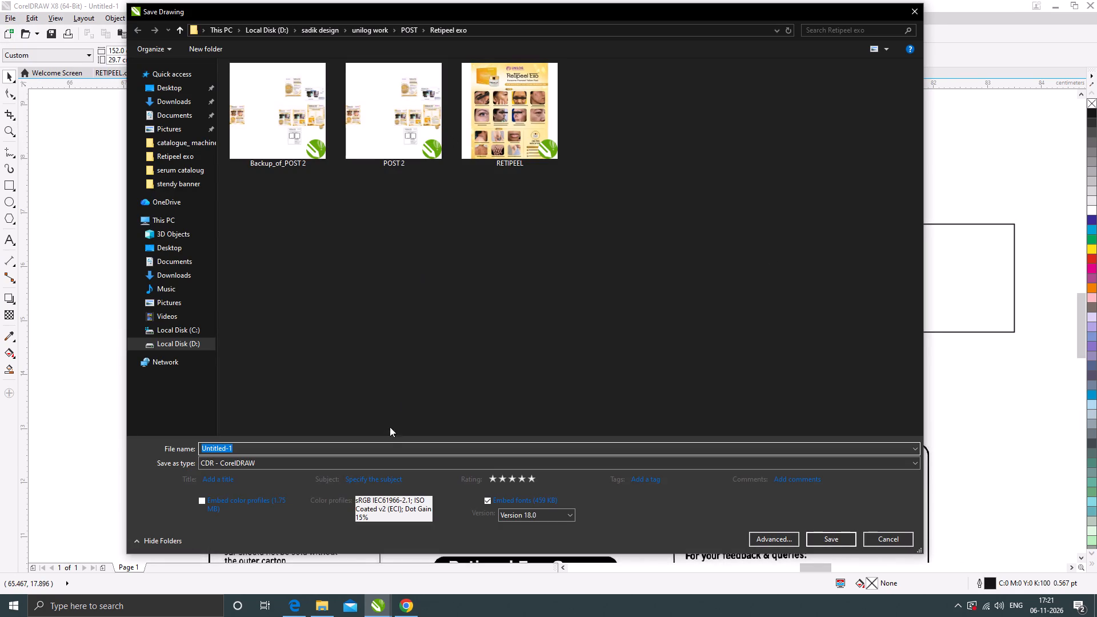
{"action": "type", "text": "15 X 2 CM STICKER"}
{"action": "key", "text": "Return"}
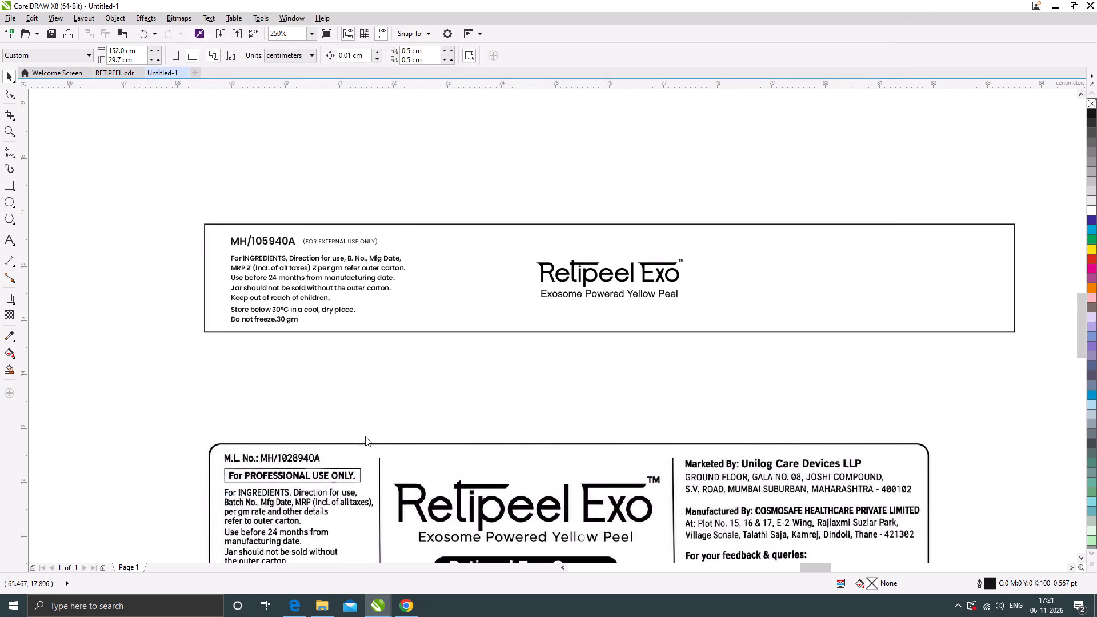
{"action": "scroll", "coordinate": [537, 305], "scroll_direction": "down", "scroll_amount": 1}
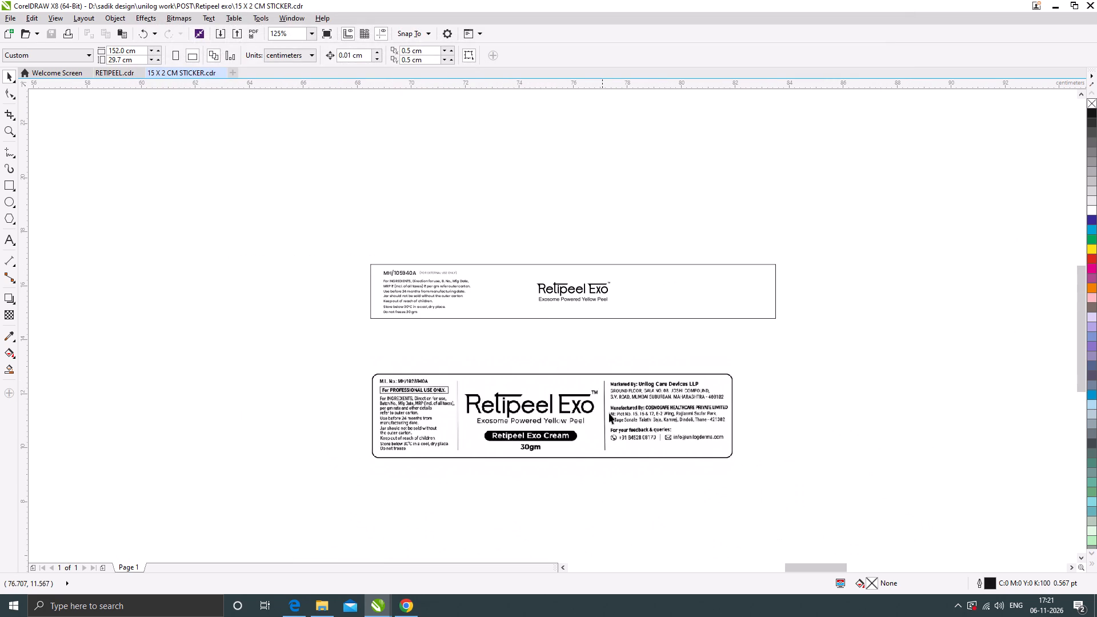
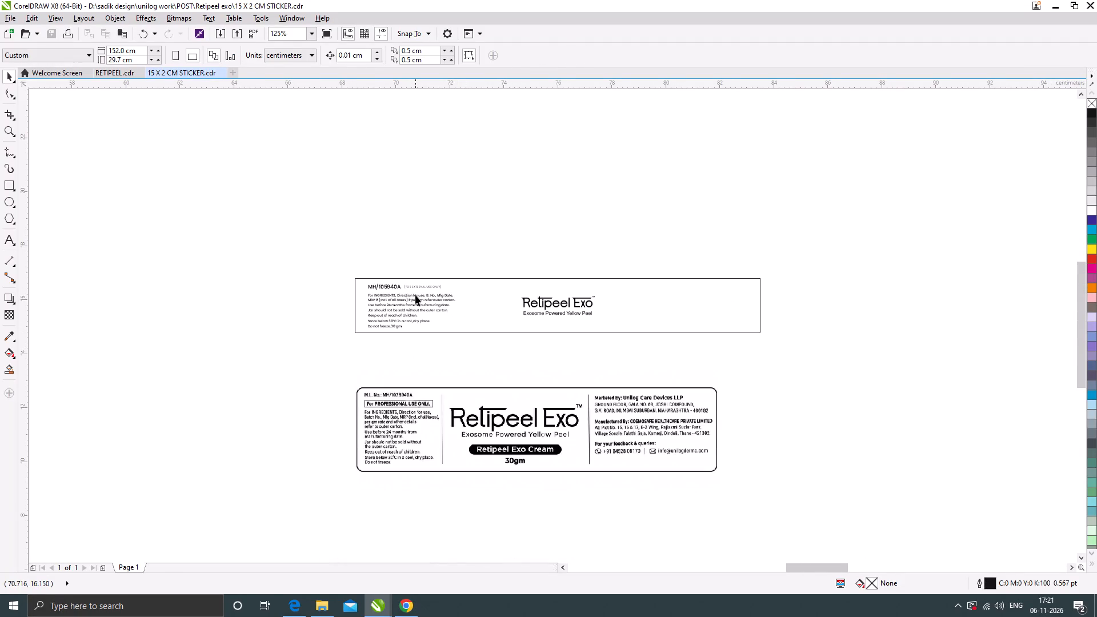
Duplicate the "For INGREDIENTS, Direction for use, B. No., Mfg Date," line and place the copy outside the sticker, below and beyond its right end.
{"action": "left_click_drag", "start_coordinate": [415, 295], "coordinate": [677, 299]}
{"action": "right_click", "coordinate": [677, 299], "text": "shift"}
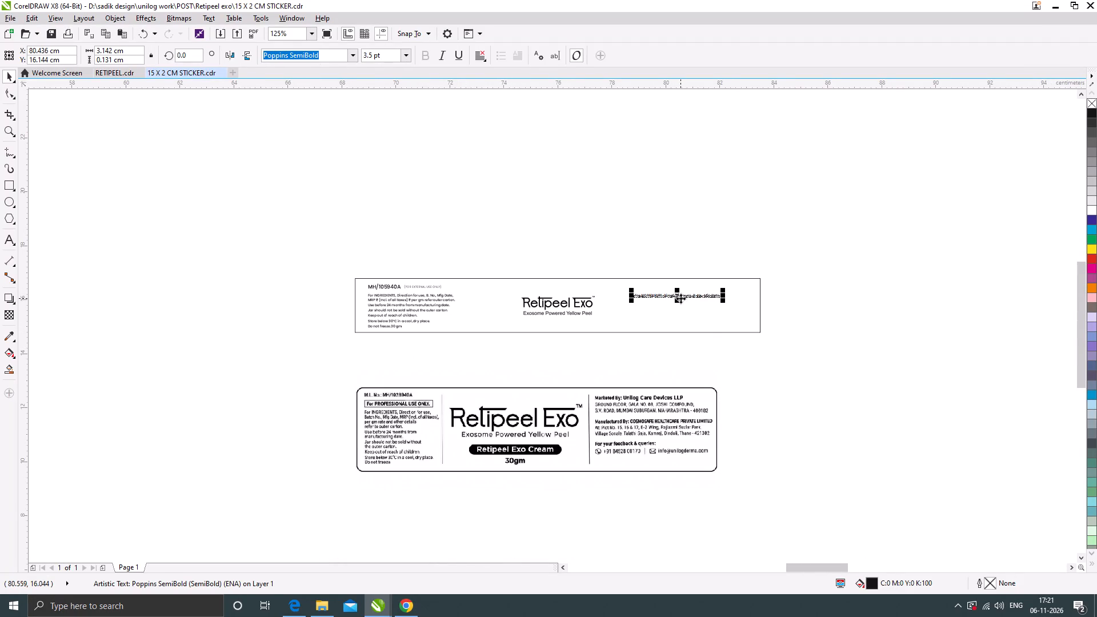
{"action": "left_click_drag", "start_coordinate": [684, 297], "coordinate": [820, 362]}
Open the duplicated "For INGREDIENTS" line outside the sticker for text editing.
{"action": "double_click", "coordinate": [820, 361]}
{"action": "scroll", "coordinate": [871, 364], "scroll_direction": "up", "scroll_amount": 1}
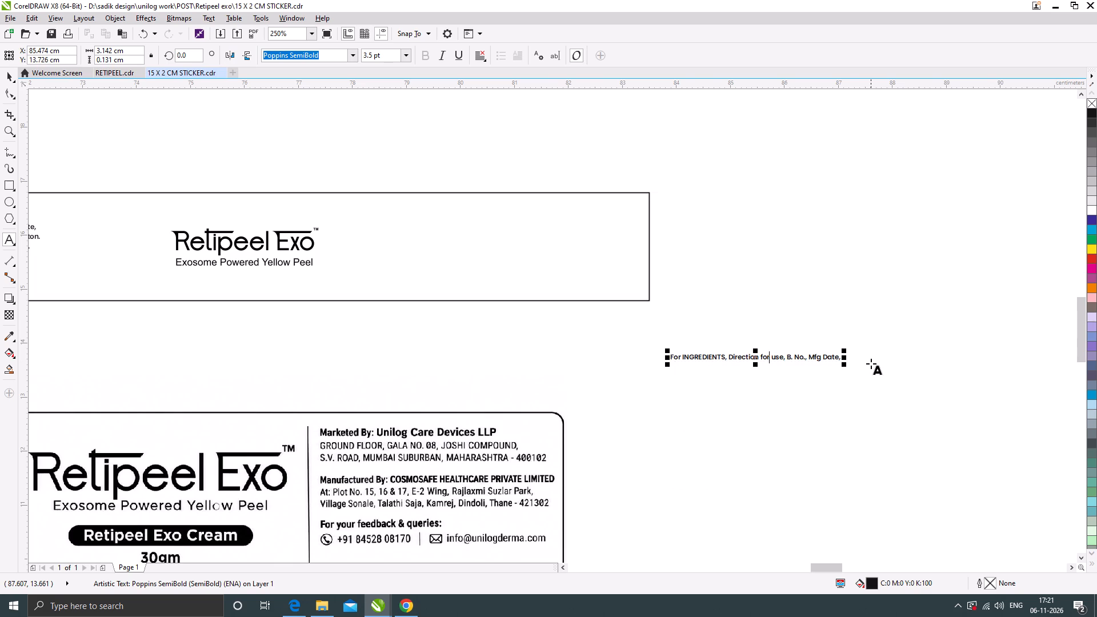
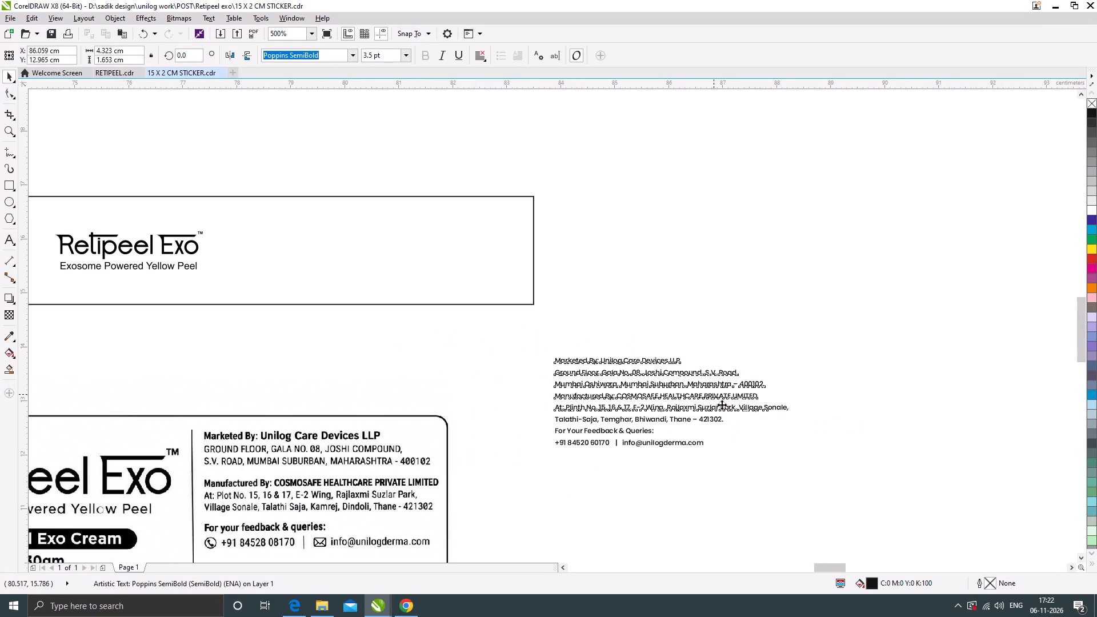
Move the "Marketed By: Unilog Care Devices LLP" address and contact text block inside the sticker's right end, beside the Retipeel Exo logo.
{"action": "left_click_drag", "start_coordinate": [706, 386], "coordinate": [440, 238]}
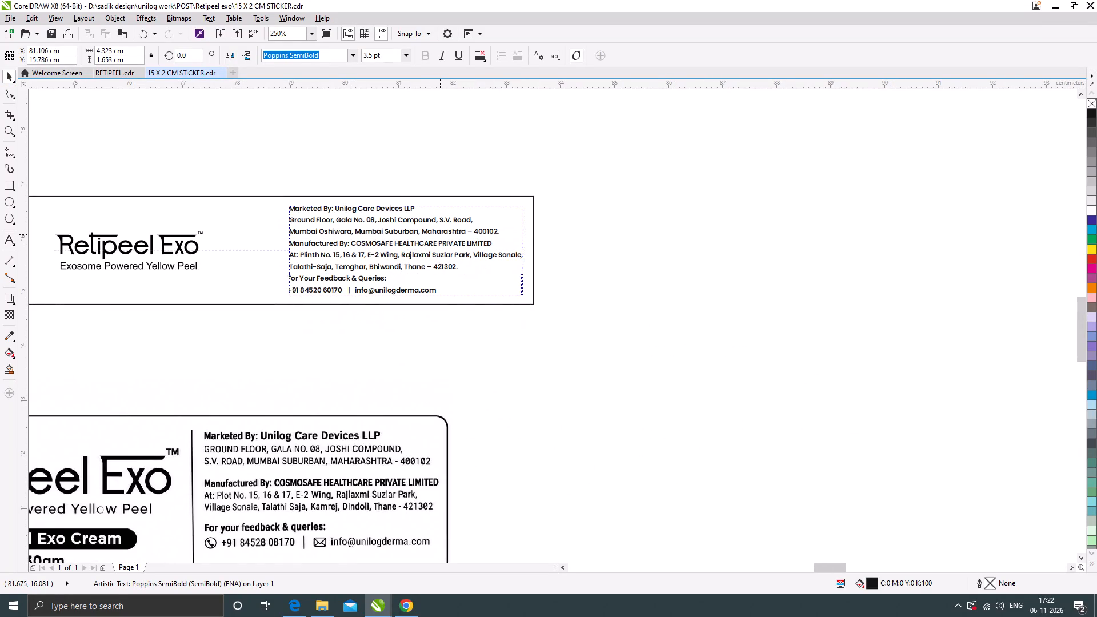
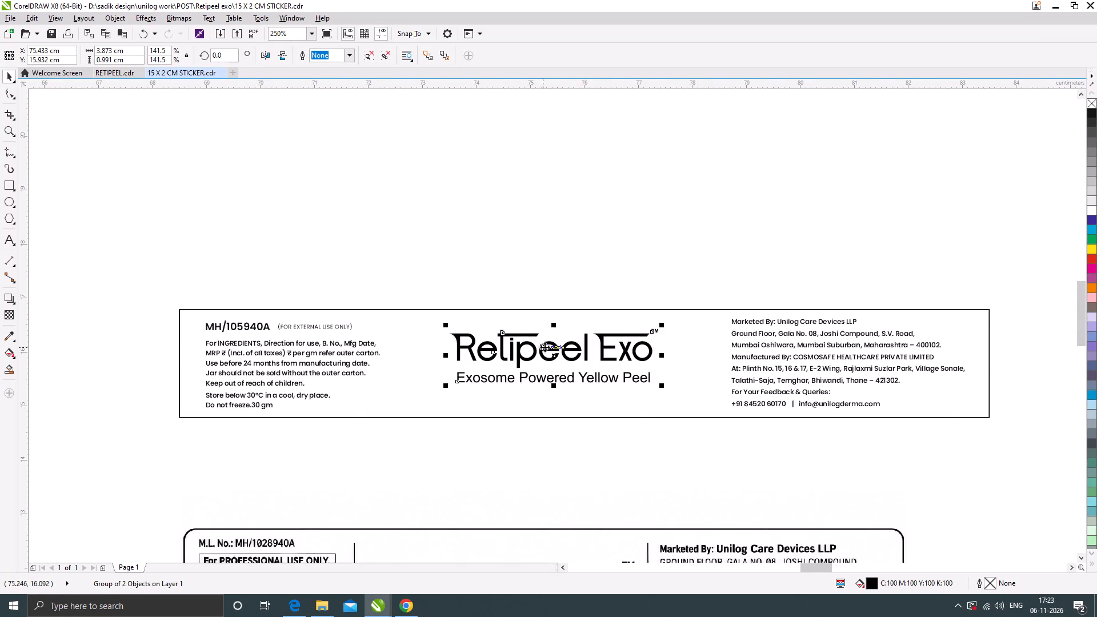
Reposition the Retipeel Exo logo and tagline group vertically inside the sticker, settling it slightly higher at about Y 16.0 cm.
{"action": "scroll", "coordinate": [559, 344], "scroll_direction": "up", "scroll_amount": 1}
{"action": "left_click_drag", "start_coordinate": [572, 351], "coordinate": [572, 357]}
{"action": "scroll", "coordinate": [519, 269], "scroll_direction": "down", "scroll_amount": 3}
{"action": "left_click", "coordinate": [517, 235]}
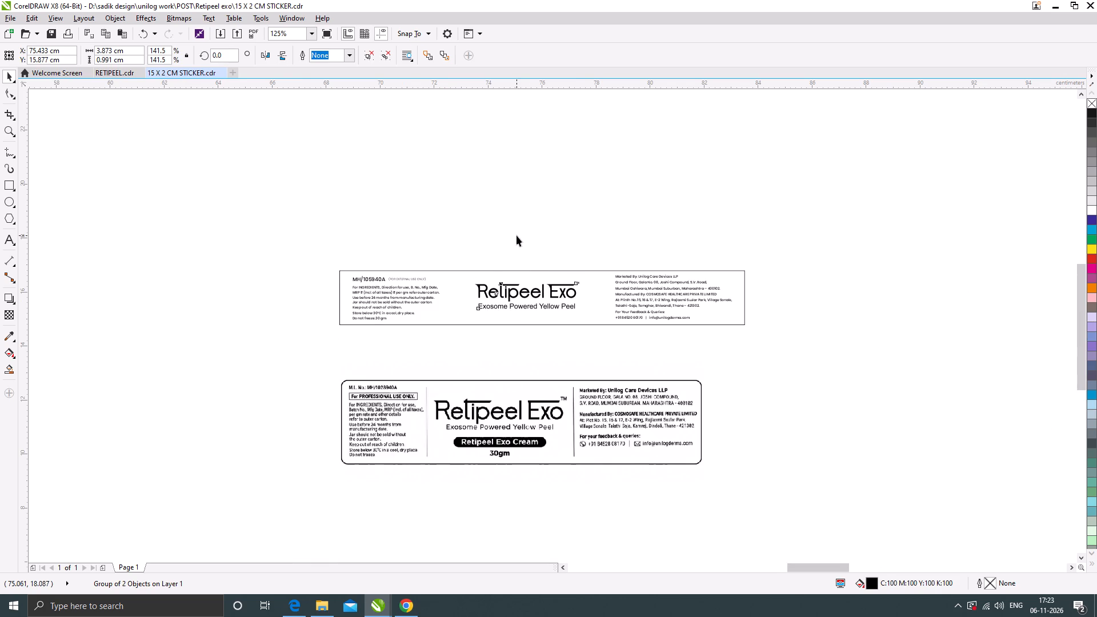
{"action": "left_click", "coordinate": [531, 497]}
{"action": "scroll", "coordinate": [490, 452], "scroll_direction": "up", "scroll_amount": 1}
{"action": "scroll", "coordinate": [533, 424], "scroll_direction": "down", "scroll_amount": 2}
{"action": "scroll", "coordinate": [547, 409], "scroll_direction": "up", "scroll_amount": 1}
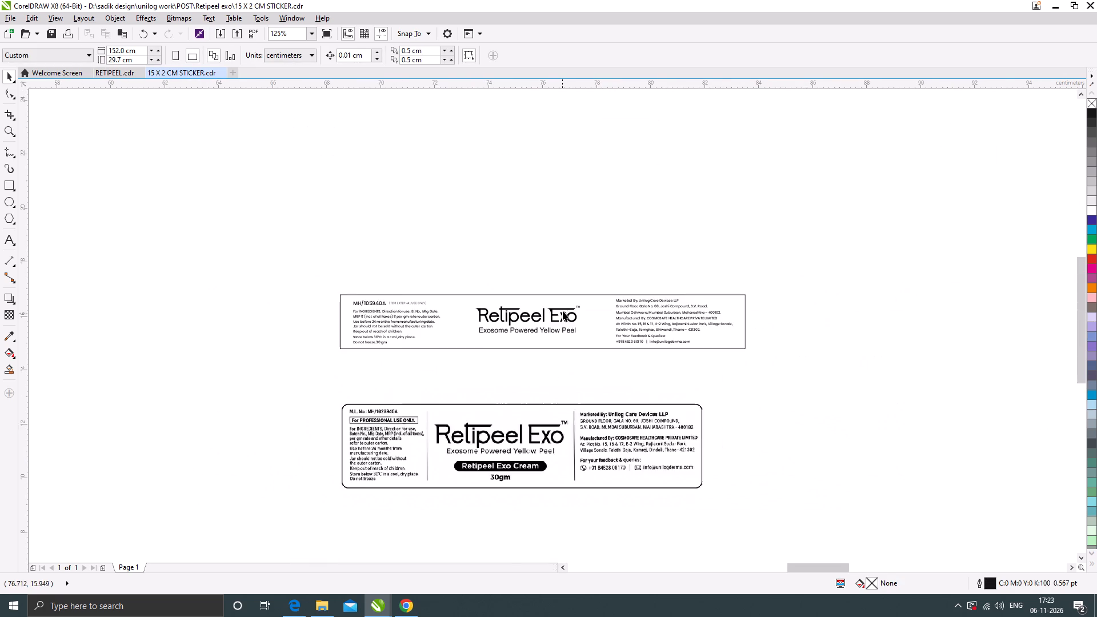
{"action": "scroll", "coordinate": [565, 308], "scroll_direction": "up", "scroll_amount": 2}
{"action": "left_click_drag", "start_coordinate": [564, 330], "coordinate": [564, 318]}
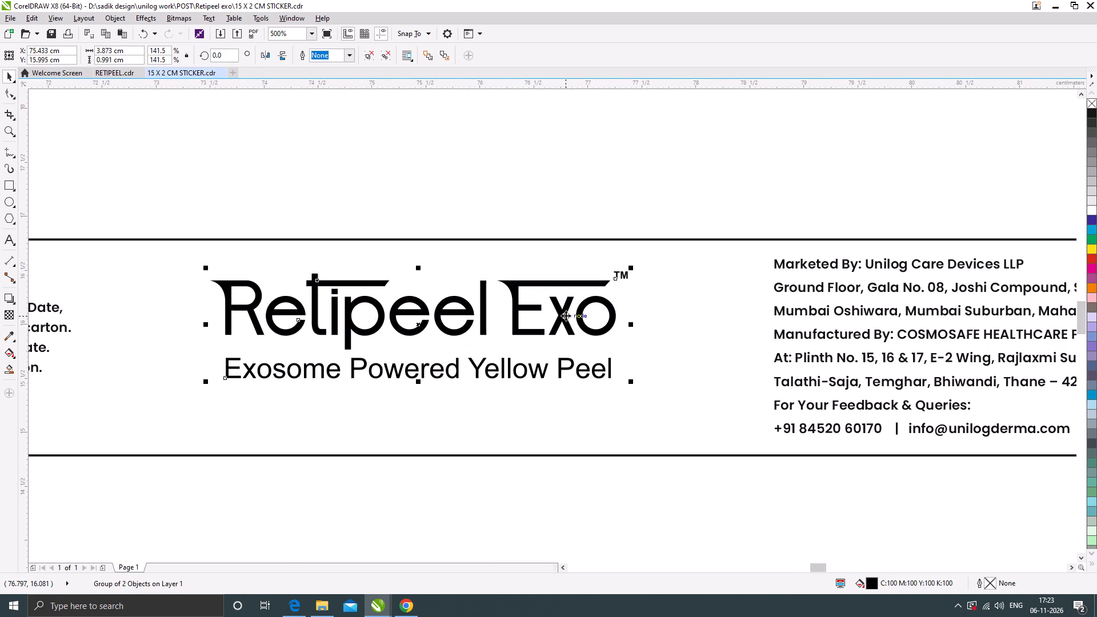
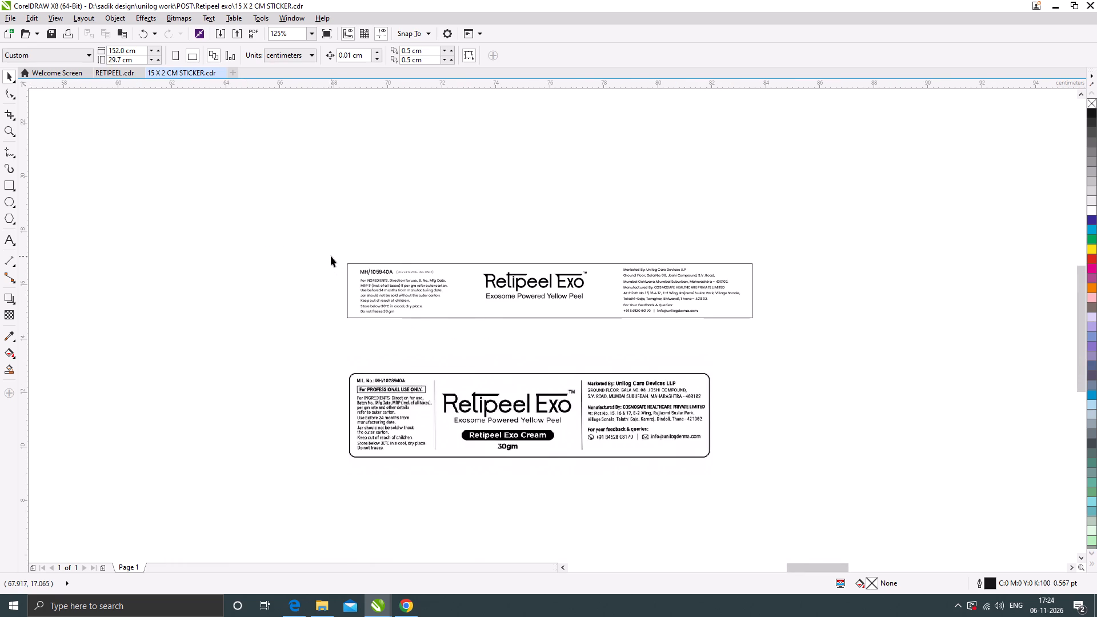
Nudge the product information lines below the licence number up slightly, to about Y 15.59 cm.
{"action": "scroll", "coordinate": [396, 263], "scroll_direction": "up", "scroll_amount": 1}
{"action": "left_click_drag", "start_coordinate": [289, 286], "coordinate": [517, 378]}
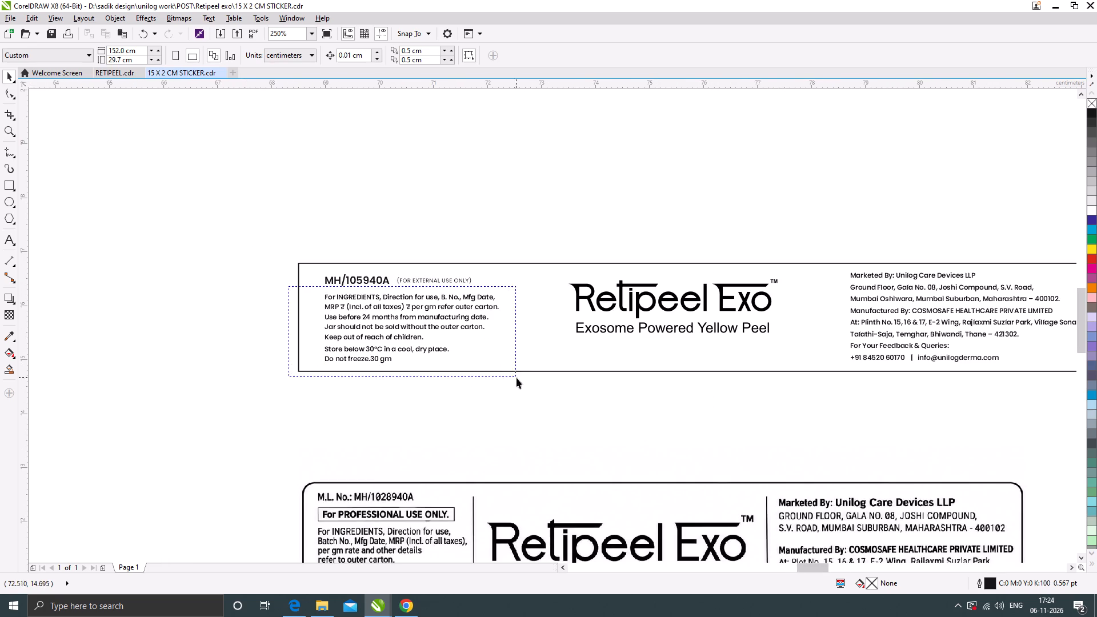
{"action": "left_click_drag", "start_coordinate": [517, 378], "coordinate": [519, 379]}
{"action": "scroll", "coordinate": [378, 304], "scroll_direction": "up", "scroll_amount": 3}
{"action": "left_click_drag", "start_coordinate": [379, 279], "coordinate": [380, 274]}
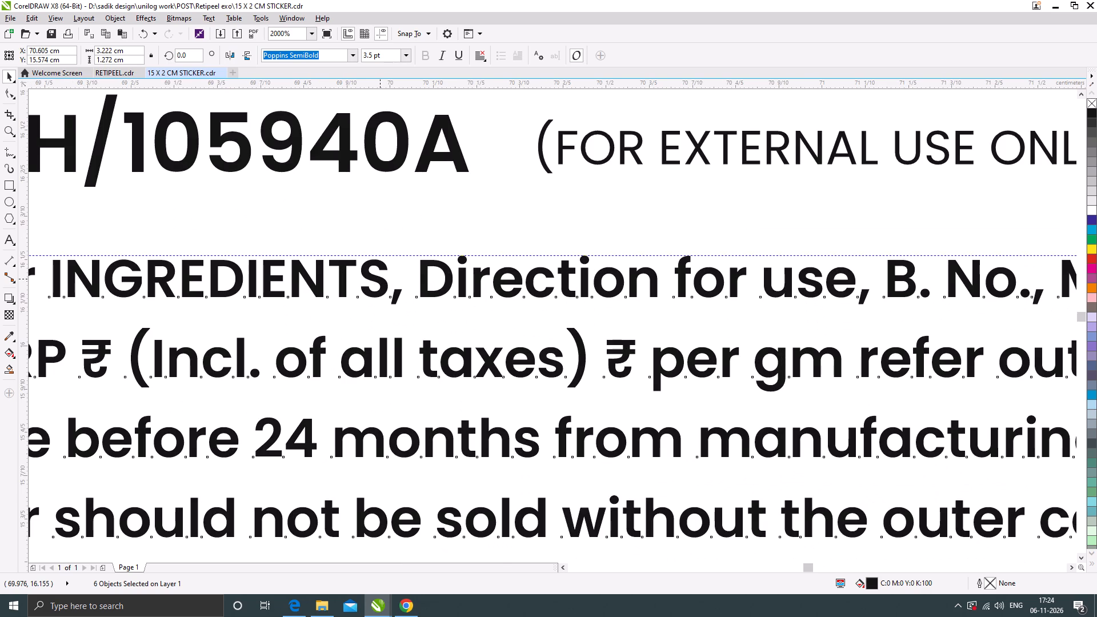
{"action": "left_click_drag", "start_coordinate": [380, 274], "coordinate": [380, 271]}
{"action": "scroll", "coordinate": [399, 257], "scroll_direction": "down", "scroll_amount": 3}
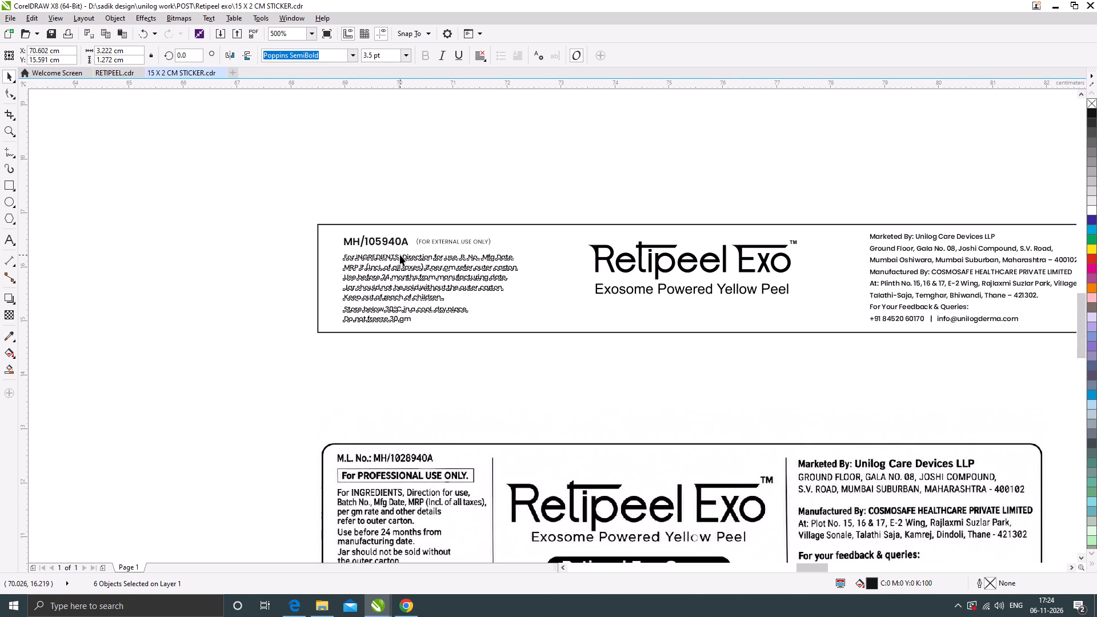
{"action": "left_click", "coordinate": [241, 266]}
Examine the sticker's logo placement and overall layout, and inspect the licence number and product information text up close.
{"action": "scroll", "coordinate": [503, 289], "scroll_direction": "down", "scroll_amount": 1}
{"action": "left_click", "coordinate": [611, 331]}
{"action": "scroll", "coordinate": [643, 290], "scroll_direction": "up", "scroll_amount": 1}
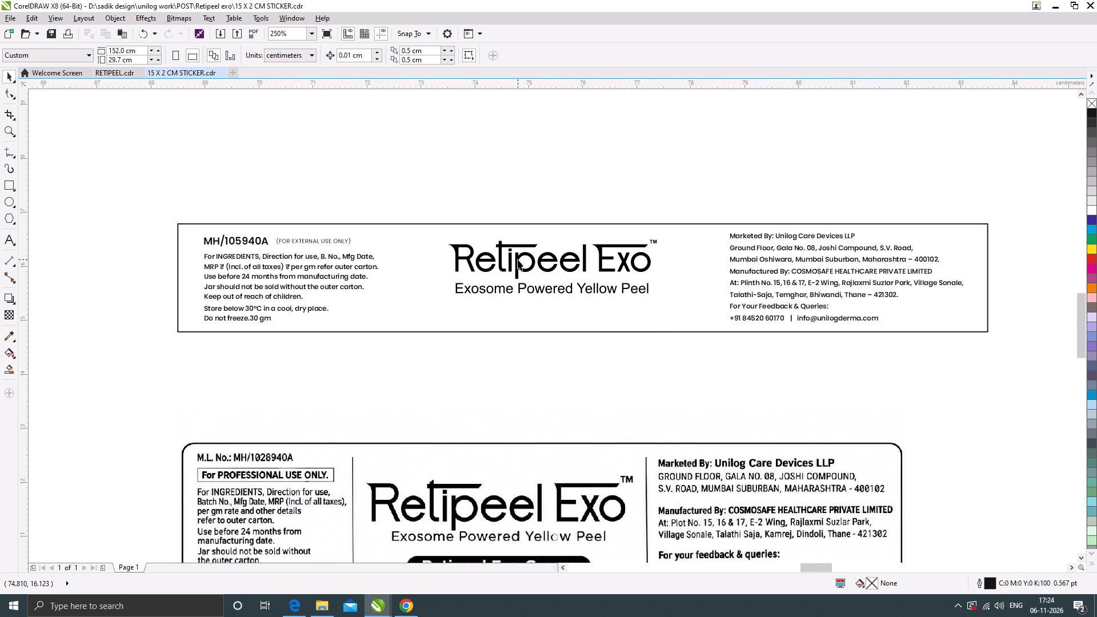
{"action": "scroll", "coordinate": [518, 259], "scroll_direction": "down", "scroll_amount": 1}
{"action": "left_click", "coordinate": [566, 339]}
{"action": "left_click_drag", "start_coordinate": [603, 313], "coordinate": [491, 224]}
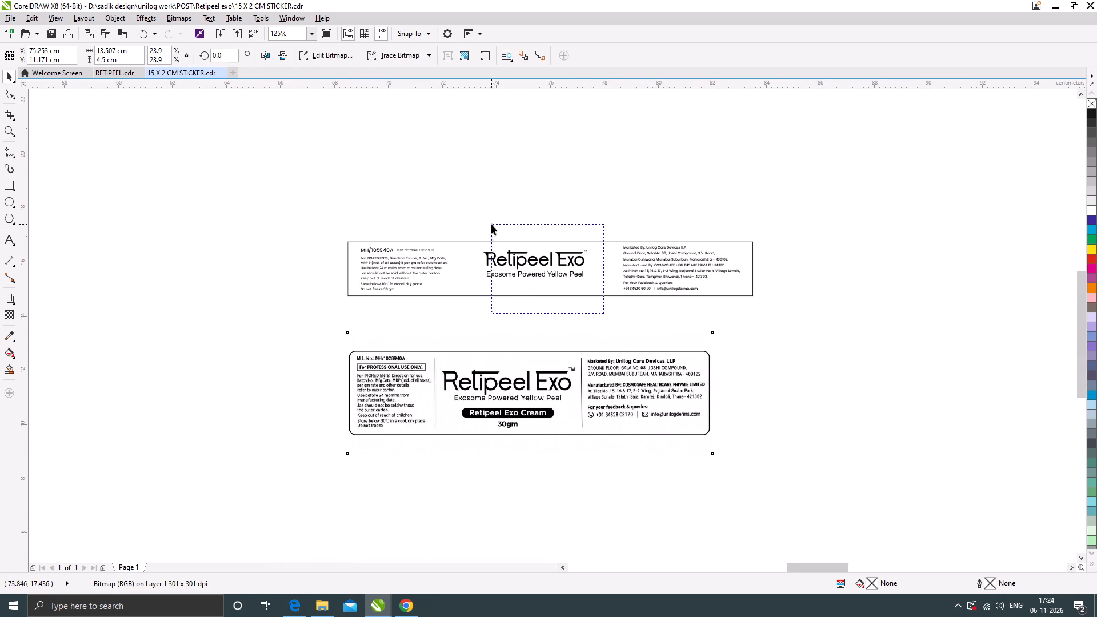
{"action": "left_click_drag", "start_coordinate": [491, 224], "coordinate": [508, 304]}
{"action": "scroll", "coordinate": [365, 293], "scroll_direction": "up", "scroll_amount": 3}
{"action": "scroll", "coordinate": [457, 274], "scroll_direction": "up", "scroll_amount": 1}
{"action": "scroll", "coordinate": [413, 308], "scroll_direction": "down", "scroll_amount": 2}
{"action": "left_click", "coordinate": [253, 301]}
{"action": "scroll", "coordinate": [449, 290], "scroll_direction": "up", "scroll_amount": 1}
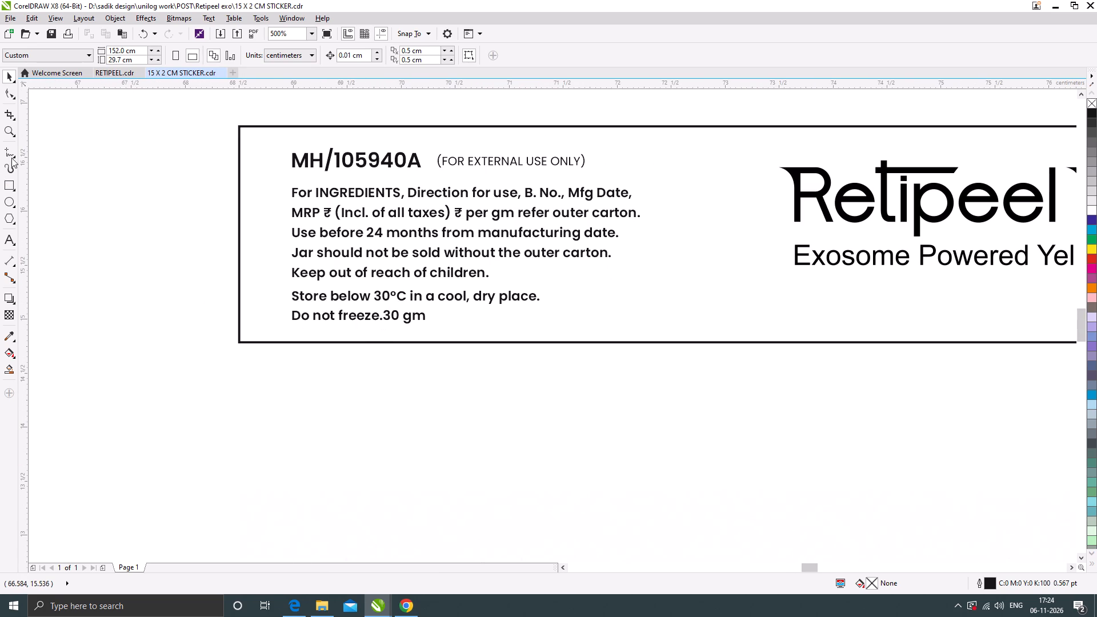
{"action": "left_click", "coordinate": [9, 133]}
{"action": "left_click_drag", "start_coordinate": [262, 136], "coordinate": [692, 343]}
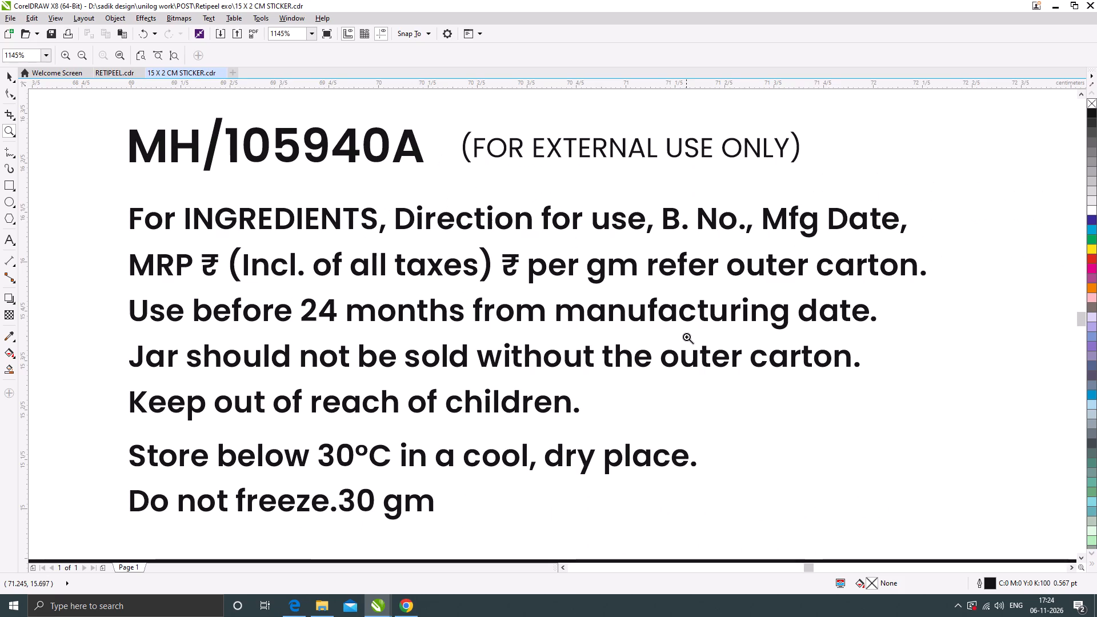
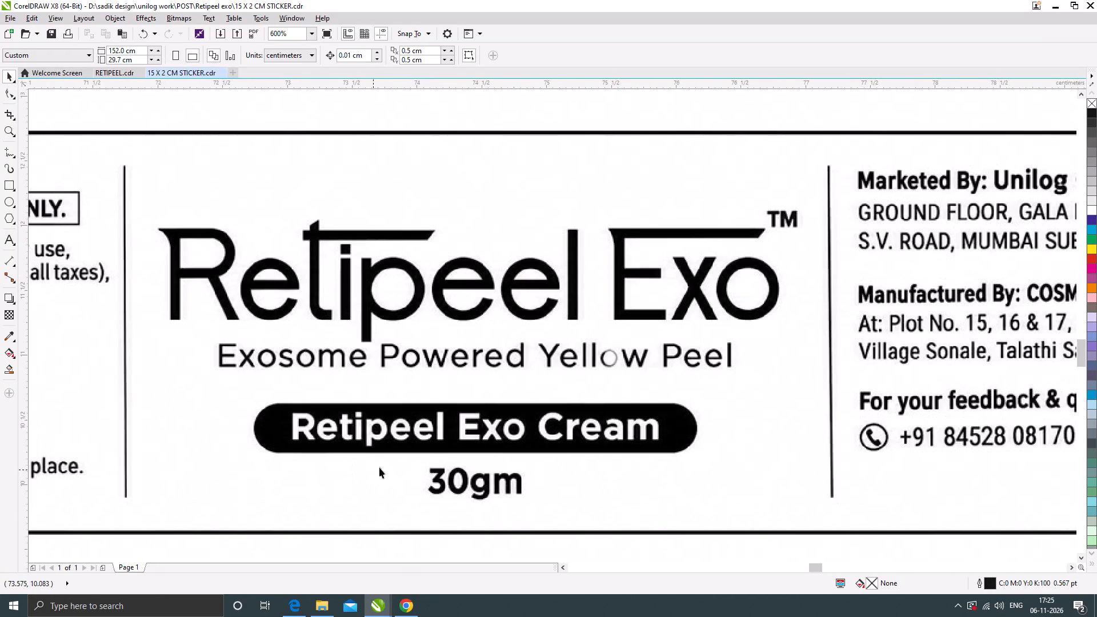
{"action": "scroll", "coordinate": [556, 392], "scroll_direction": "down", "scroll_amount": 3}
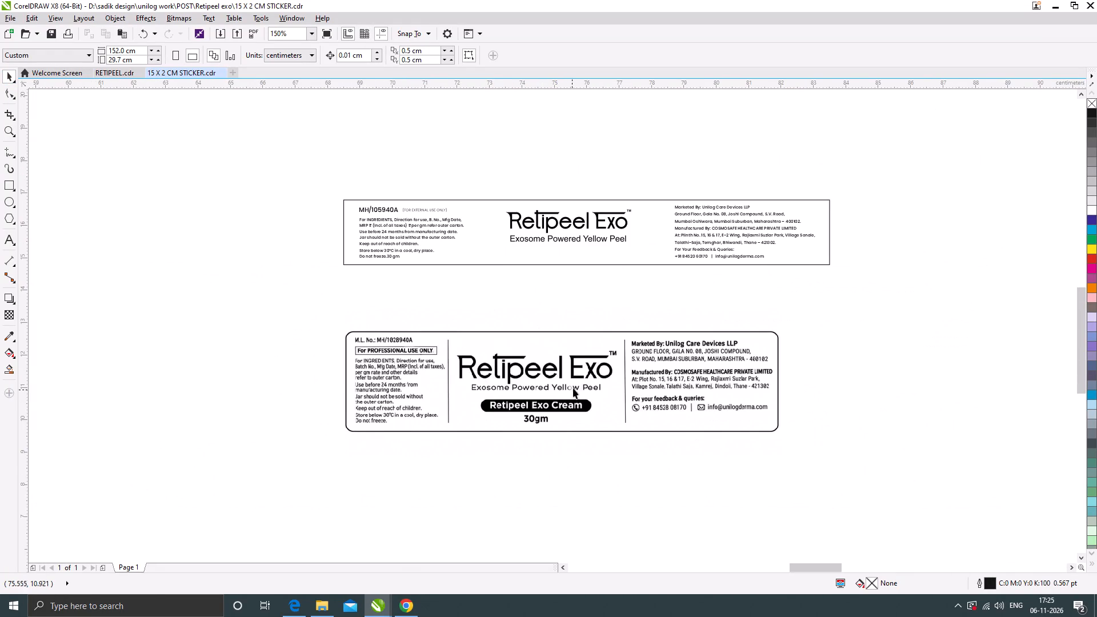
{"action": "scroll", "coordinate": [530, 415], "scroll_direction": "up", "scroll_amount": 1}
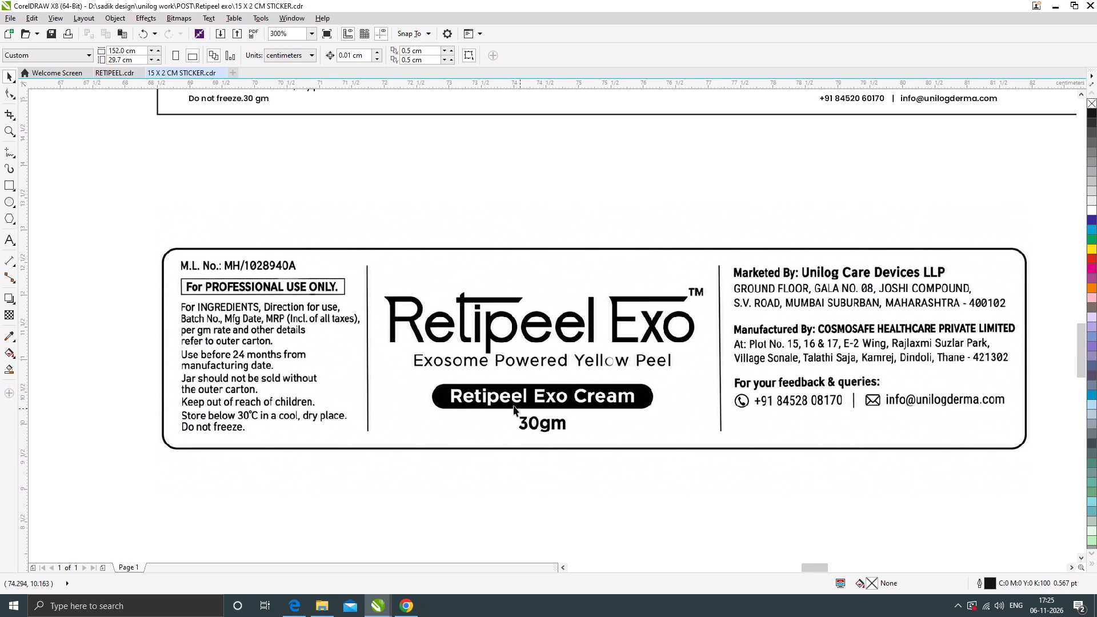
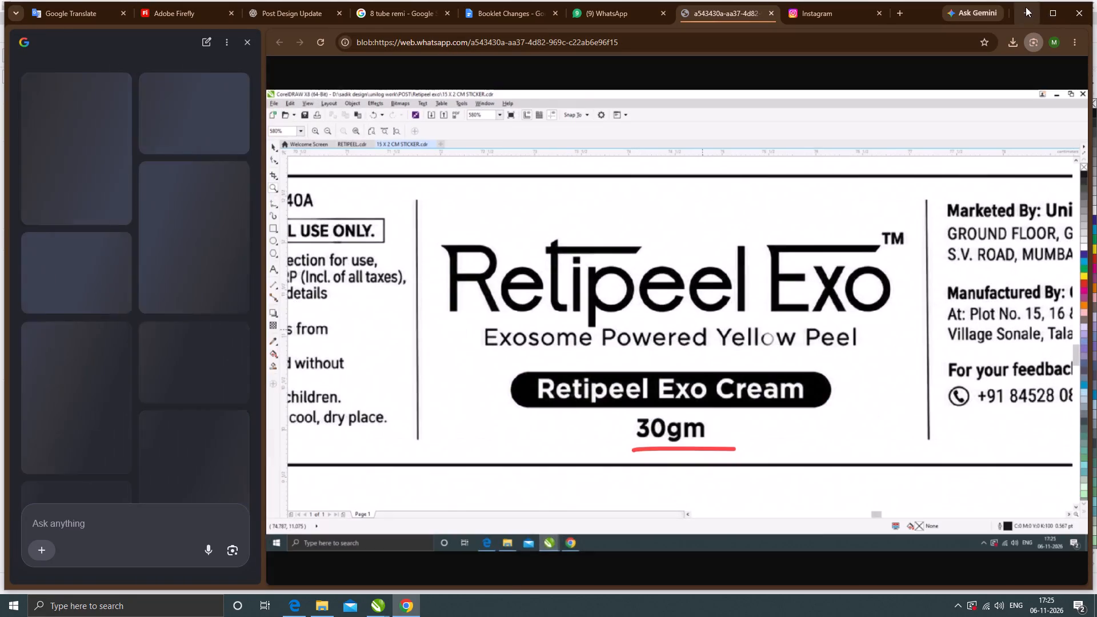
Return to CorelDRAW and paste the copied text "Retipeel Exo Cream" as a new text line just above the sticker.
{"action": "left_click", "coordinate": [1026, 7]}
{"action": "scroll", "coordinate": [564, 352], "scroll_direction": "down", "scroll_amount": 2}
{"action": "scroll", "coordinate": [596, 286], "scroll_direction": "up", "scroll_amount": 1}
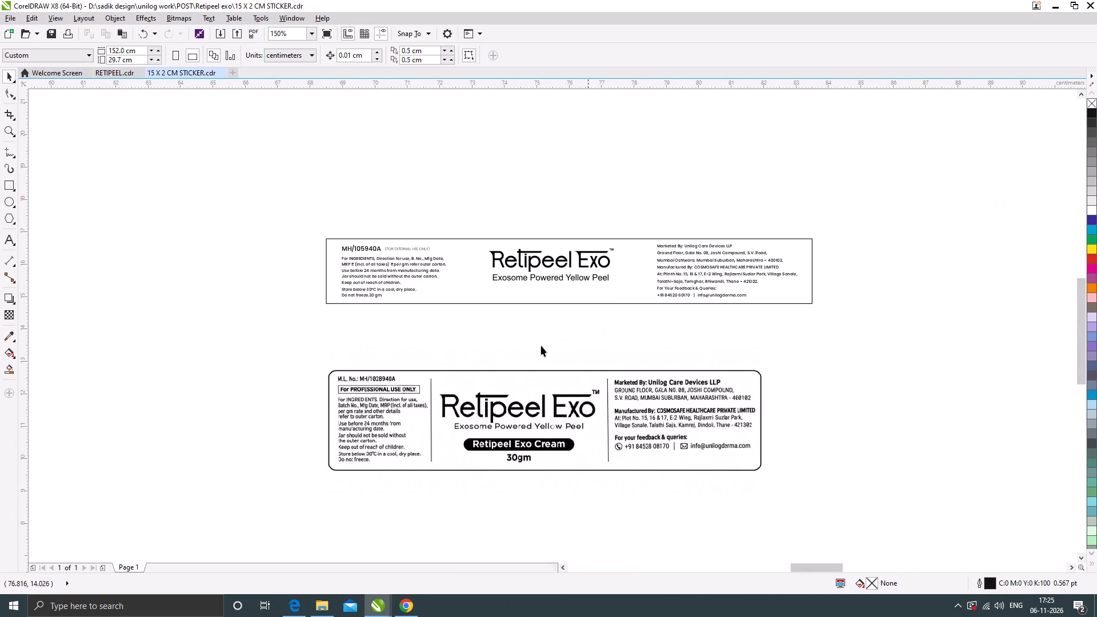
{"action": "left_click", "coordinate": [6, 240]}
{"action": "left_click", "coordinate": [408, 210]}
{"action": "key", "text": "ctrl+v"}
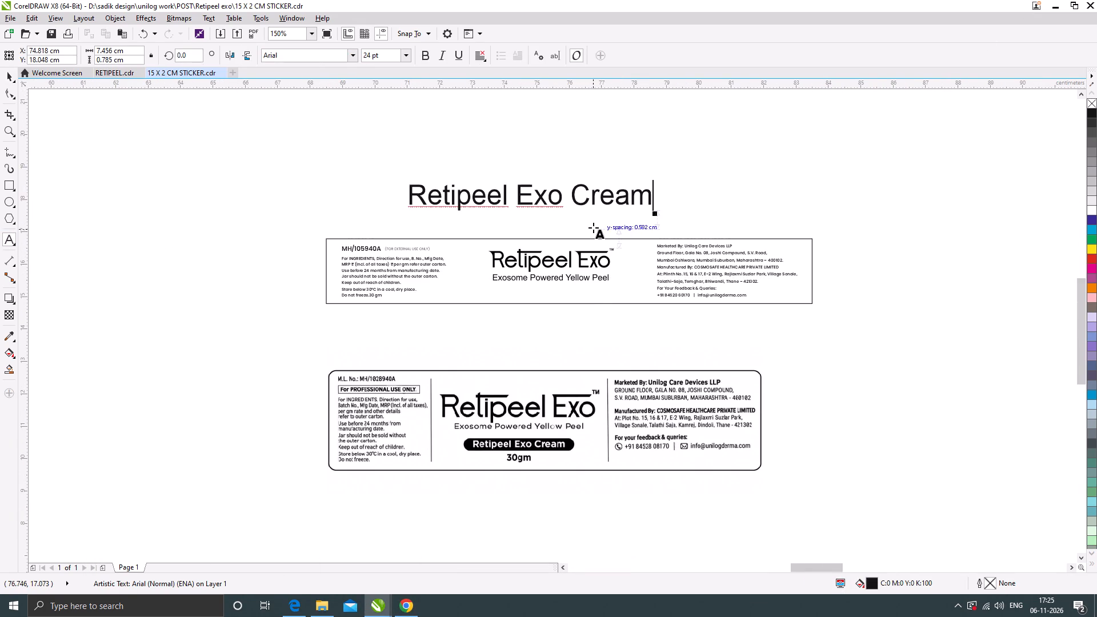
Set the font of the "Retipeel Exo Cream" text to Poppins SemiBold.
{"action": "left_click", "coordinate": [5, 76]}
{"action": "left_click", "coordinate": [354, 55]}
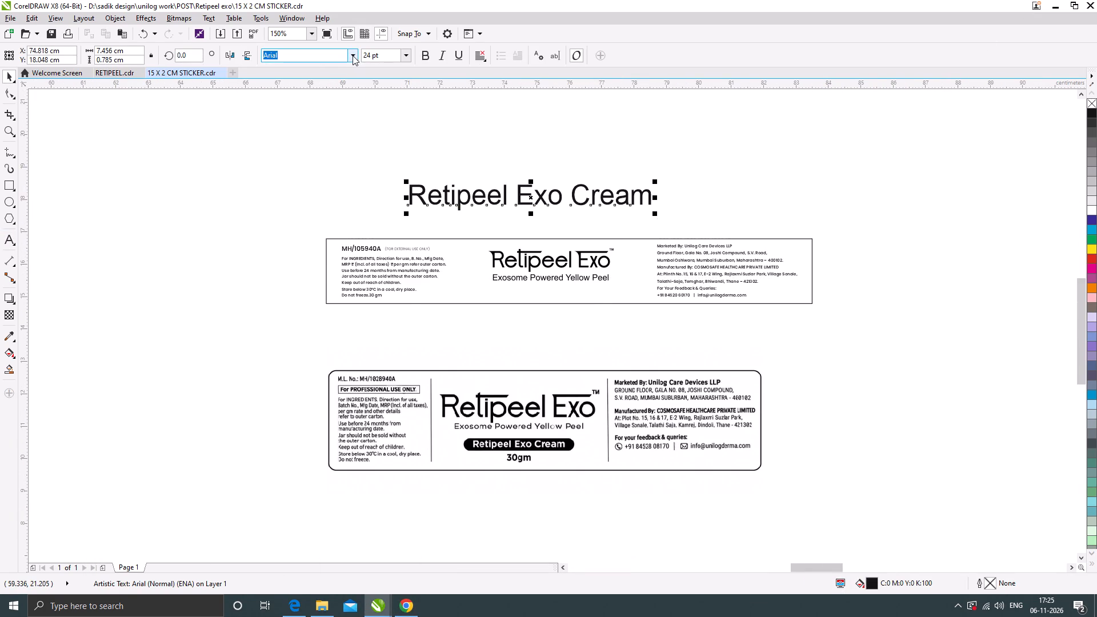
{"action": "left_click", "coordinate": [309, 104]}
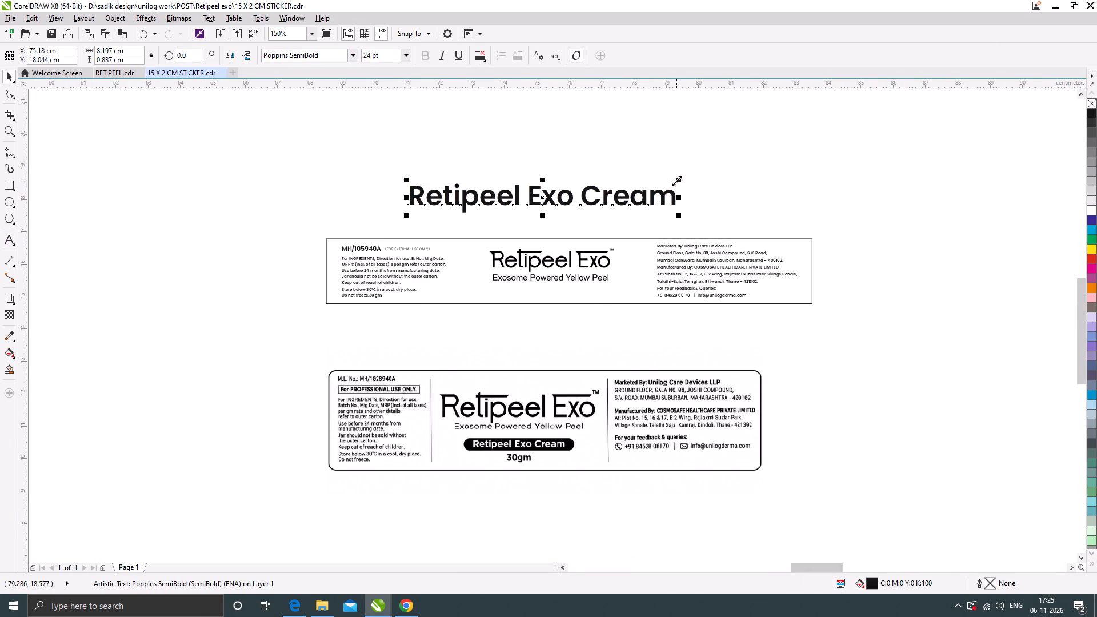
Scale the "Retipeel Exo Cream" text above the sticker down proportionally to about 1.64 cm wide, roughly 4.8 pt.
{"action": "left_click_drag", "start_coordinate": [677, 180], "coordinate": [575, 167]}
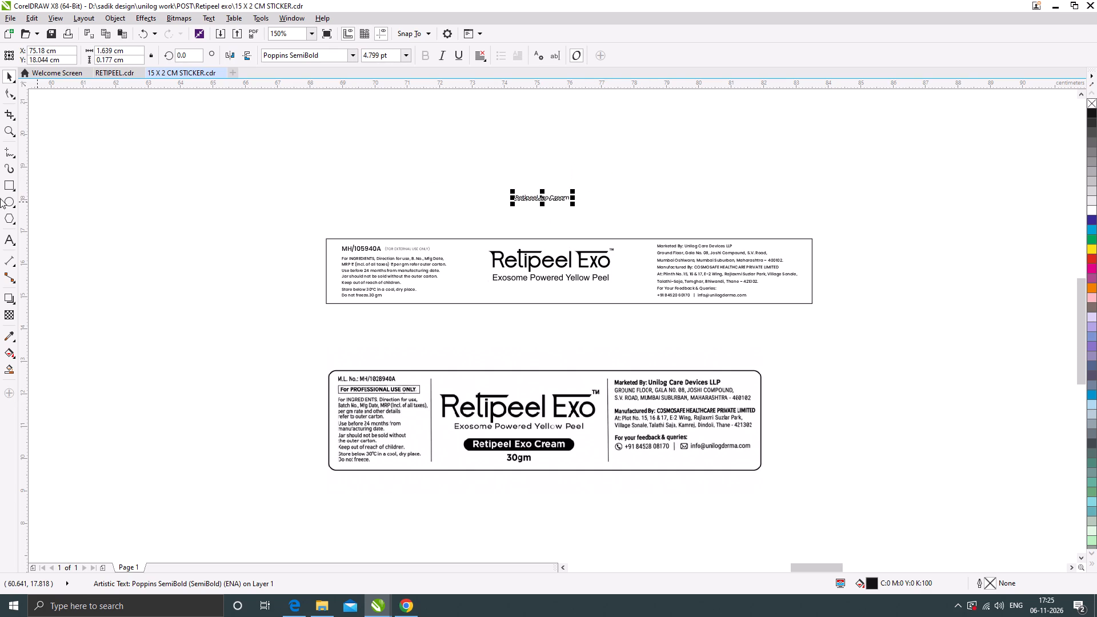
Draw a rectangle about 2.95 x 0.18 cm below the "Exosome Powered Yellow Peel" tagline and round its ends fully, 0.09 cm radius.
{"action": "left_click", "coordinate": [10, 182]}
{"action": "scroll", "coordinate": [559, 289], "scroll_direction": "up", "scroll_amount": 1}
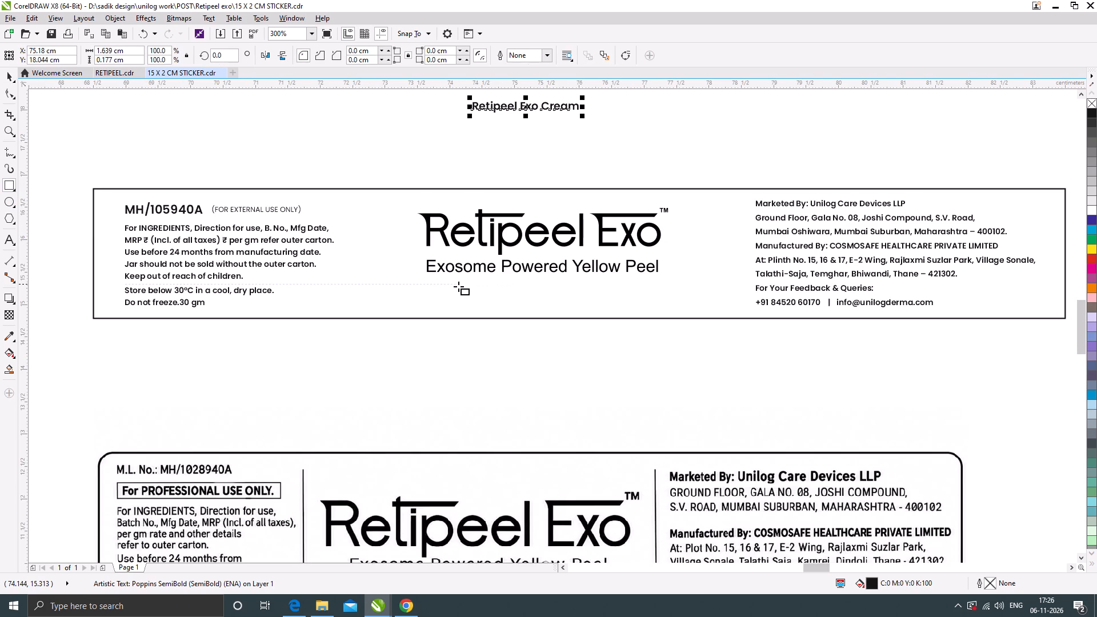
{"action": "left_click_drag", "start_coordinate": [457, 290], "coordinate": [650, 314]}
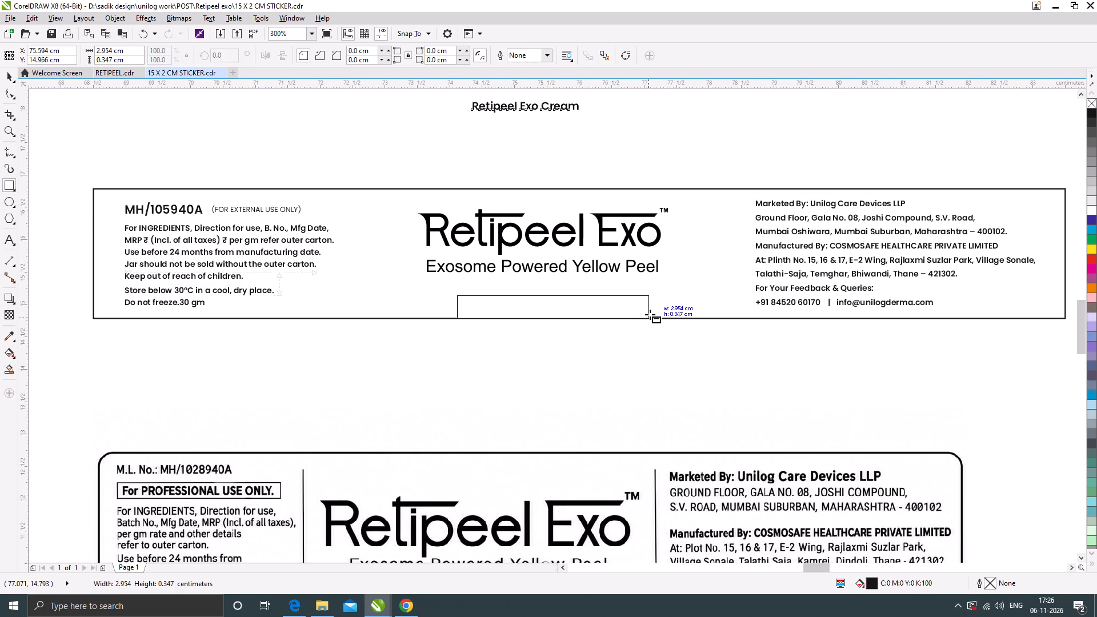
{"action": "left_click_drag", "start_coordinate": [650, 314], "coordinate": [647, 307]}
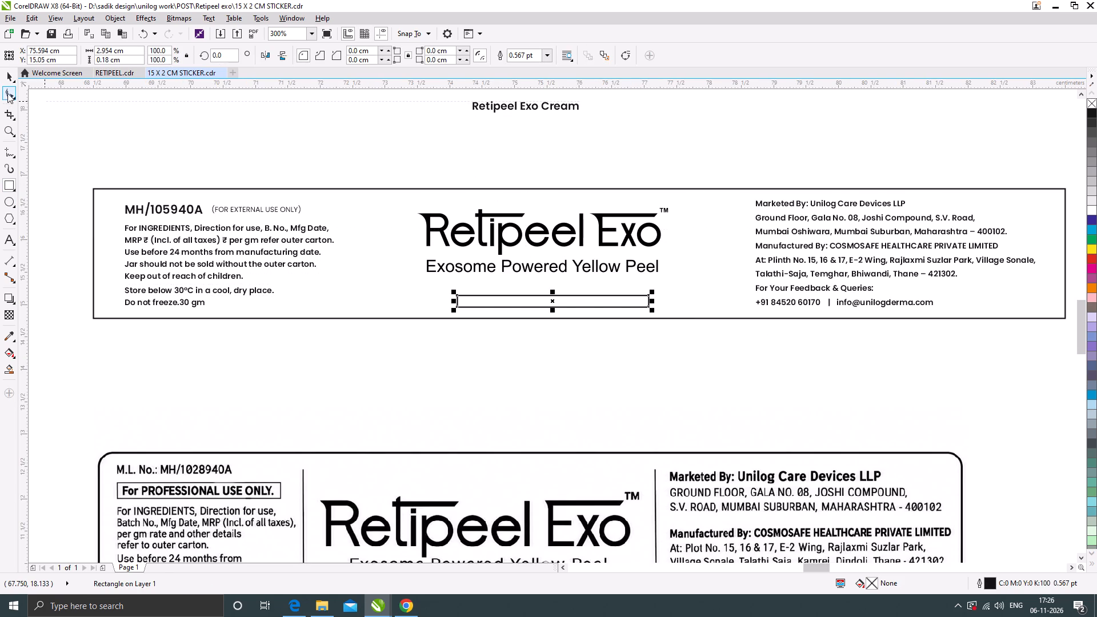
{"action": "left_click", "coordinate": [7, 93]}
{"action": "left_click_drag", "start_coordinate": [457, 293], "coordinate": [542, 289]}
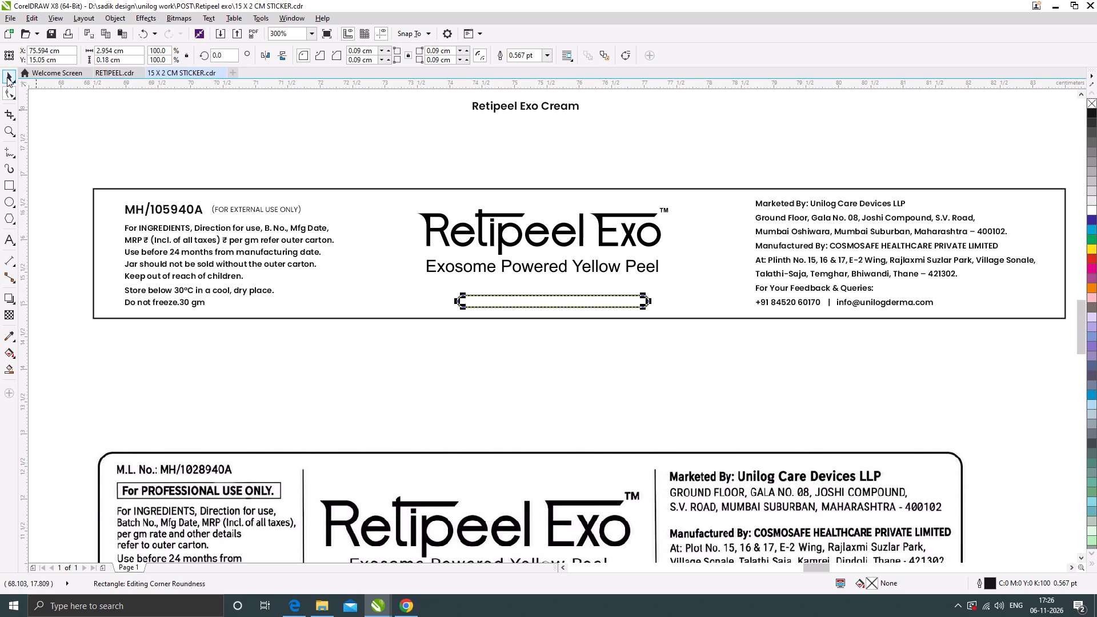
{"action": "left_click", "coordinate": [7, 77]}
Move the rounded bar up to about Y 15.14 cm under the tagline and resize it to about 2.56 x 0.27 cm.
{"action": "scroll", "coordinate": [562, 295], "scroll_direction": "up", "scroll_amount": 1}
{"action": "left_click_drag", "start_coordinate": [554, 302], "coordinate": [534, 286]}
{"action": "scroll", "coordinate": [525, 290], "scroll_direction": "up", "scroll_amount": 1}
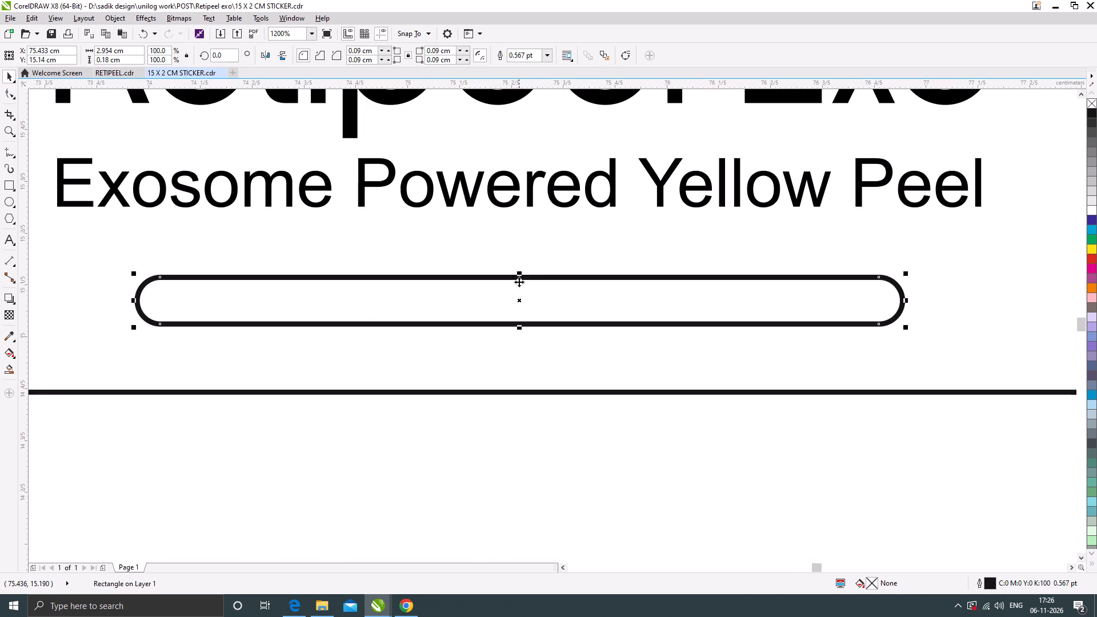
{"action": "left_click_drag", "start_coordinate": [519, 272], "coordinate": [526, 261]}
{"action": "scroll", "coordinate": [542, 270], "scroll_direction": "down", "scroll_amount": 1}
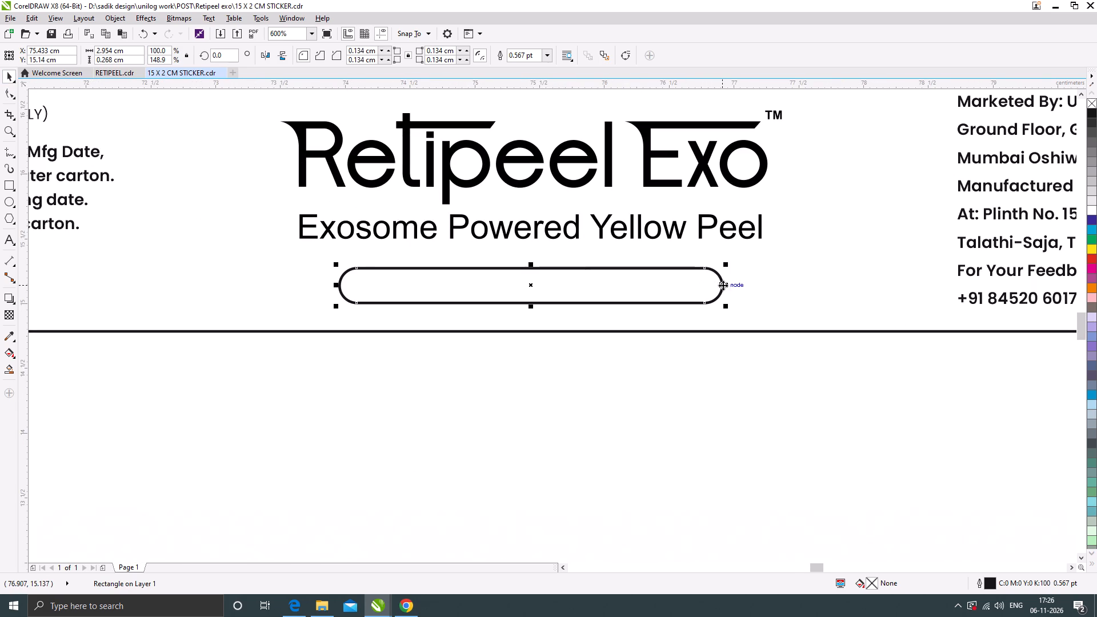
{"action": "left_click_drag", "start_coordinate": [725, 285], "coordinate": [699, 285]}
Fill the rounded bar with black and remove its outline.
{"action": "left_click", "coordinate": [1092, 111]}
{"action": "right_click", "coordinate": [1092, 104]}
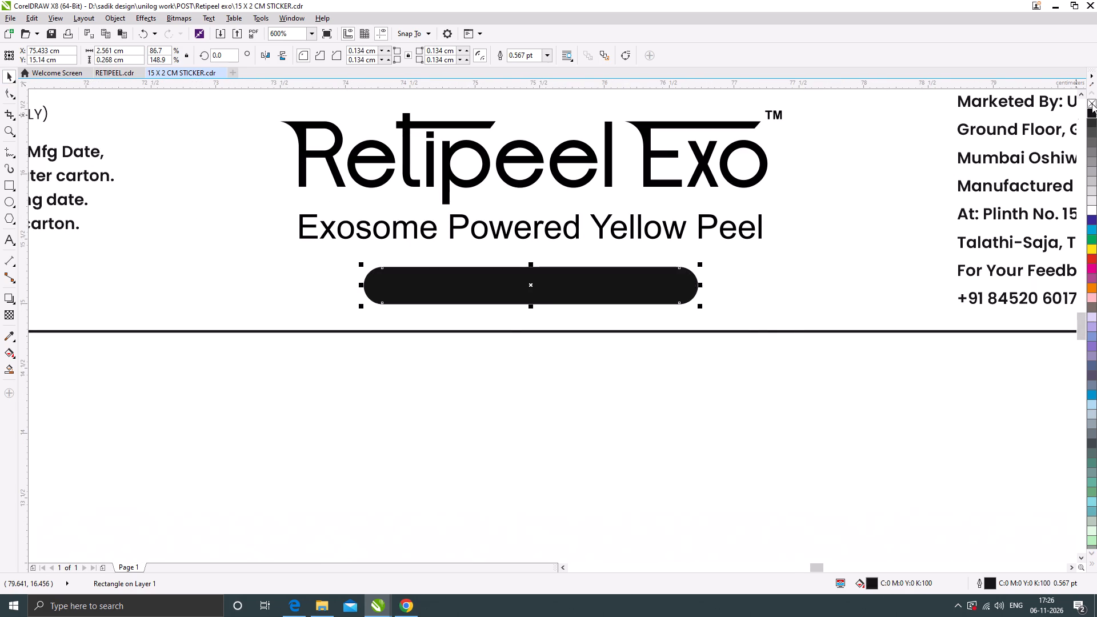
Place the "Retipeel Exo Cream" text over the black bar, colour it white and bring it in front of the bar.
{"action": "scroll", "coordinate": [499, 366], "scroll_direction": "down", "scroll_amount": 3}
{"action": "left_click_drag", "start_coordinate": [515, 249], "coordinate": [525, 368]}
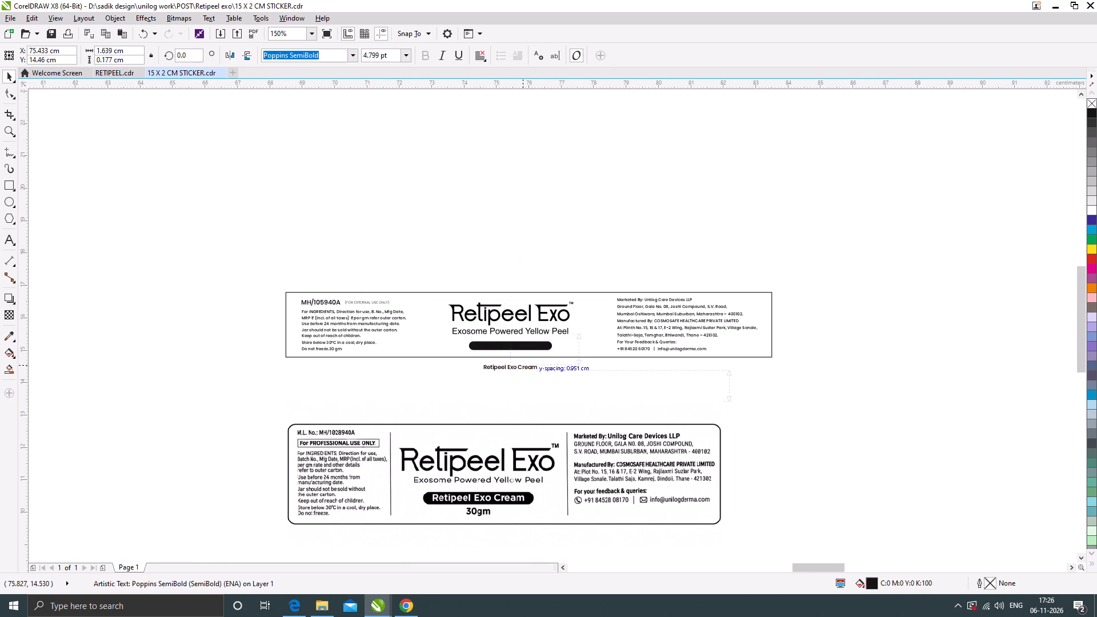
{"action": "left_click_drag", "start_coordinate": [525, 368], "coordinate": [520, 368]}
{"action": "scroll", "coordinate": [527, 371], "scroll_direction": "up", "scroll_amount": 2}
{"action": "left_click_drag", "start_coordinate": [526, 360], "coordinate": [546, 278]}
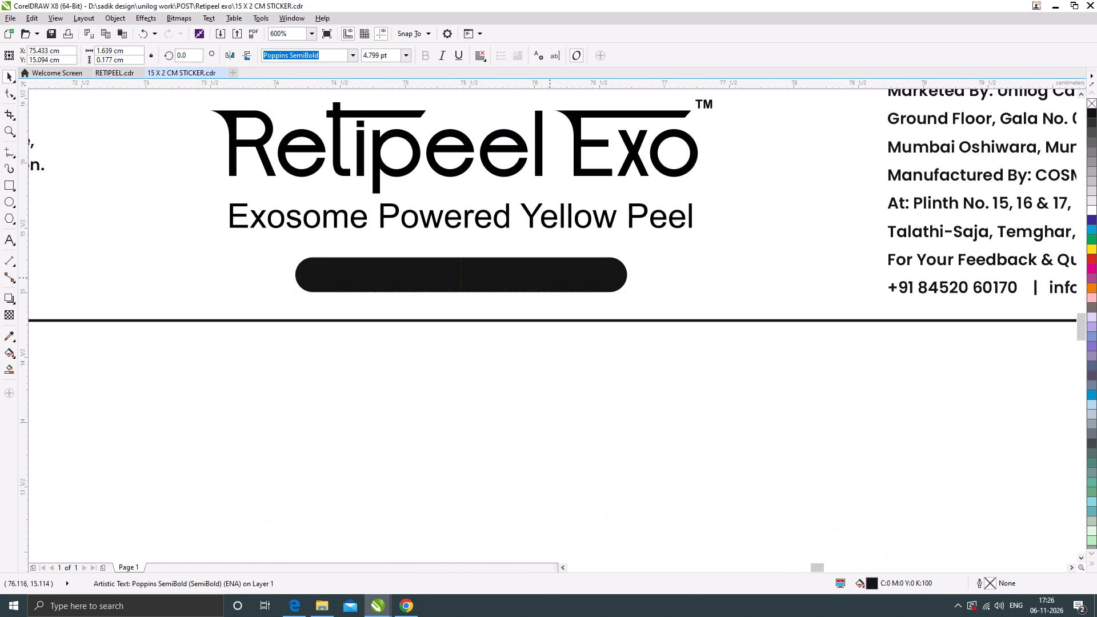
{"action": "left_click_drag", "start_coordinate": [546, 278], "coordinate": [546, 274]}
{"action": "left_click", "coordinate": [1090, 210]}
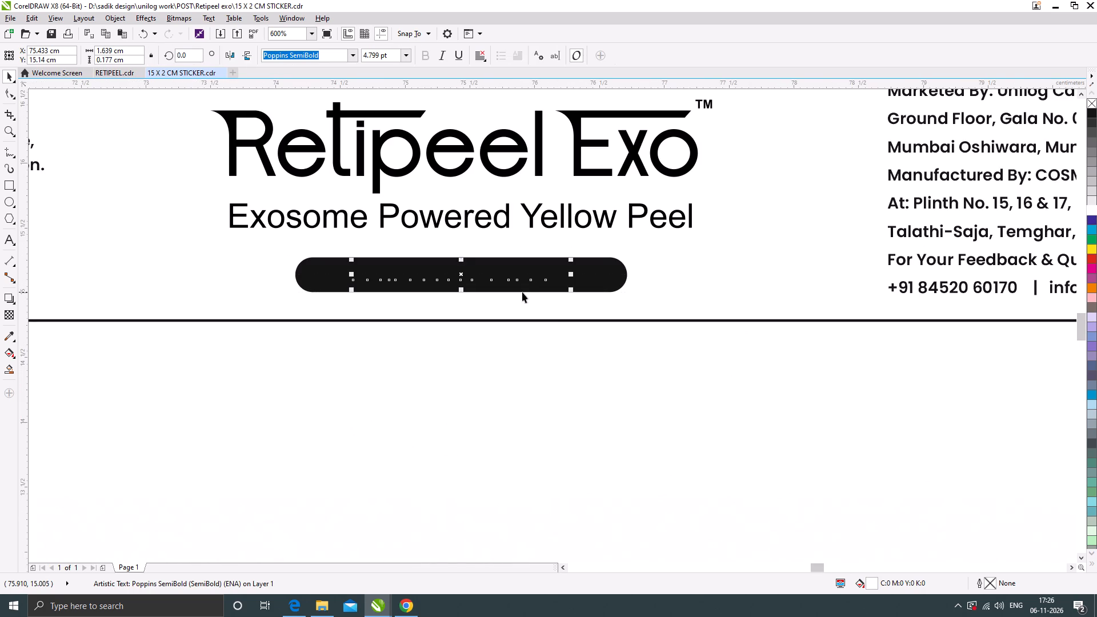
{"action": "key", "text": "ctrl+x"}
{"action": "key", "text": "ctrl+v"}
Centre the white "Retipeel Exo Cream" text and the black bar on each other horizontally and vertically.
{"action": "left_click", "coordinate": [588, 267], "text": "shift"}
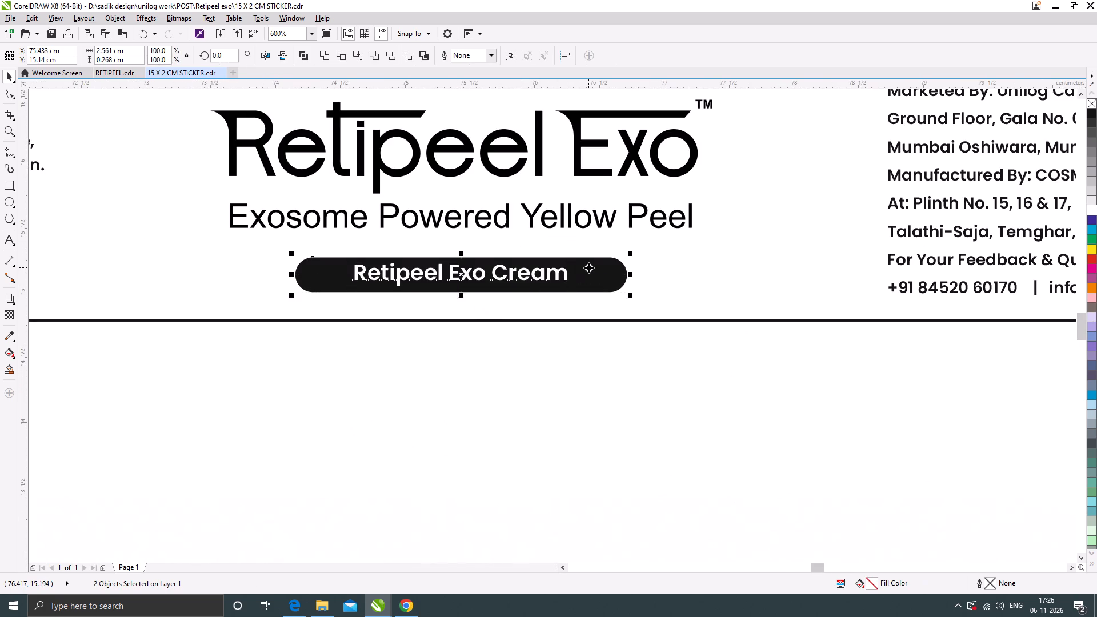
{"action": "key", "text": "c"}
{"action": "key", "text": "e"}
{"action": "left_click", "coordinate": [590, 376]}
Narrow the black bar symmetrically about its centre to about 2.13 cm wide.
{"action": "left_click", "coordinate": [600, 269]}
{"action": "left_click_drag", "start_coordinate": [634, 275], "coordinate": [632, 274]}
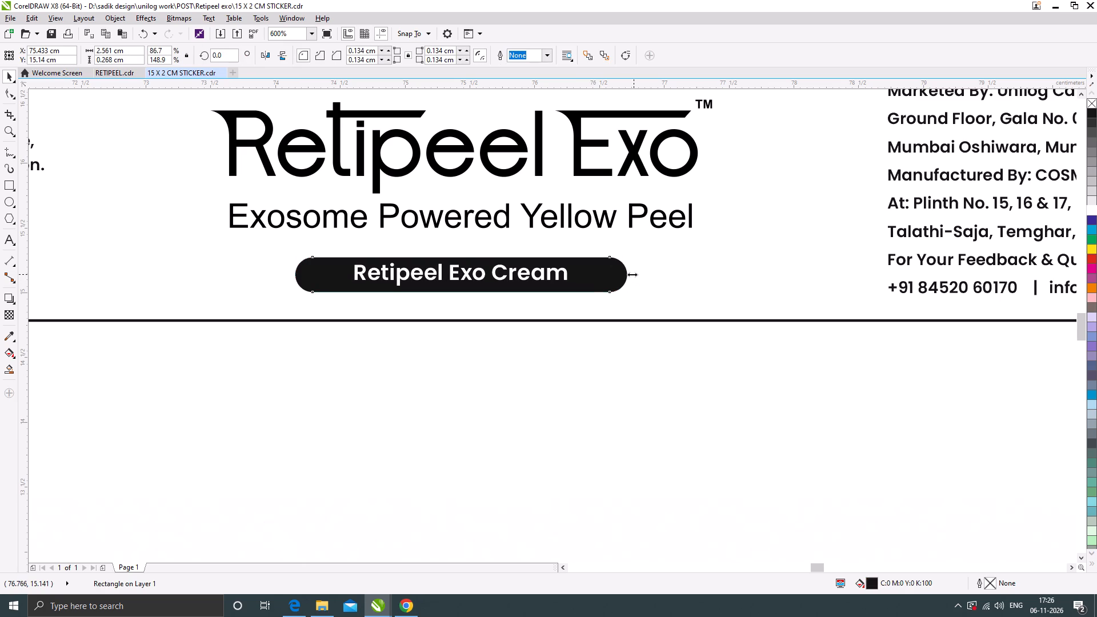
{"action": "left_click_drag", "start_coordinate": [632, 274], "coordinate": [606, 273]}
Centre-align the "Retipeel Exo Cream" text and its black bar horizontally with the logo and tagline above.
{"action": "left_click", "coordinate": [564, 272], "text": "shift"}
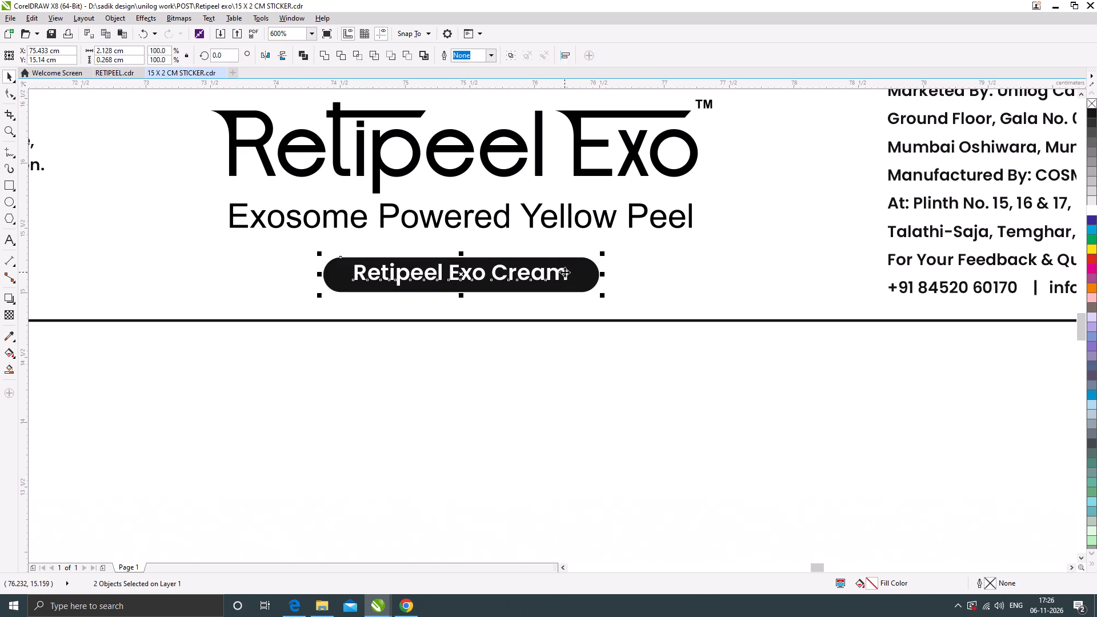
{"action": "key", "text": "c"}
{"action": "left_click", "coordinate": [543, 222], "text": "shift"}
{"action": "key", "text": "c"}
{"action": "scroll", "coordinate": [483, 288], "scroll_direction": "down", "scroll_amount": 2}
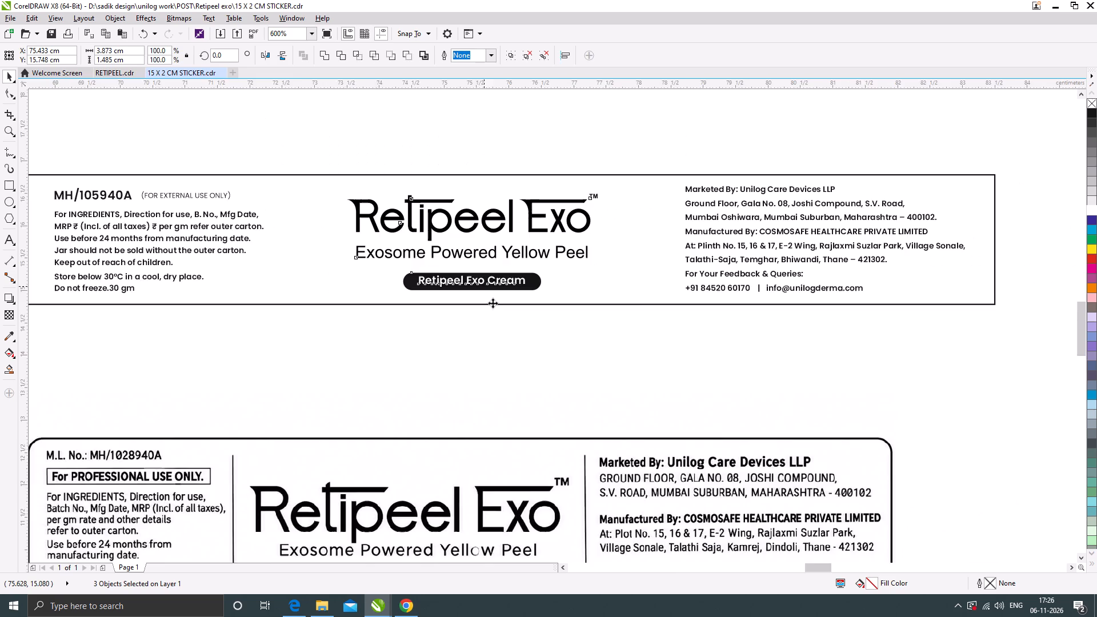
{"action": "left_click", "coordinate": [547, 347]}
{"action": "left_click", "coordinate": [505, 515]}
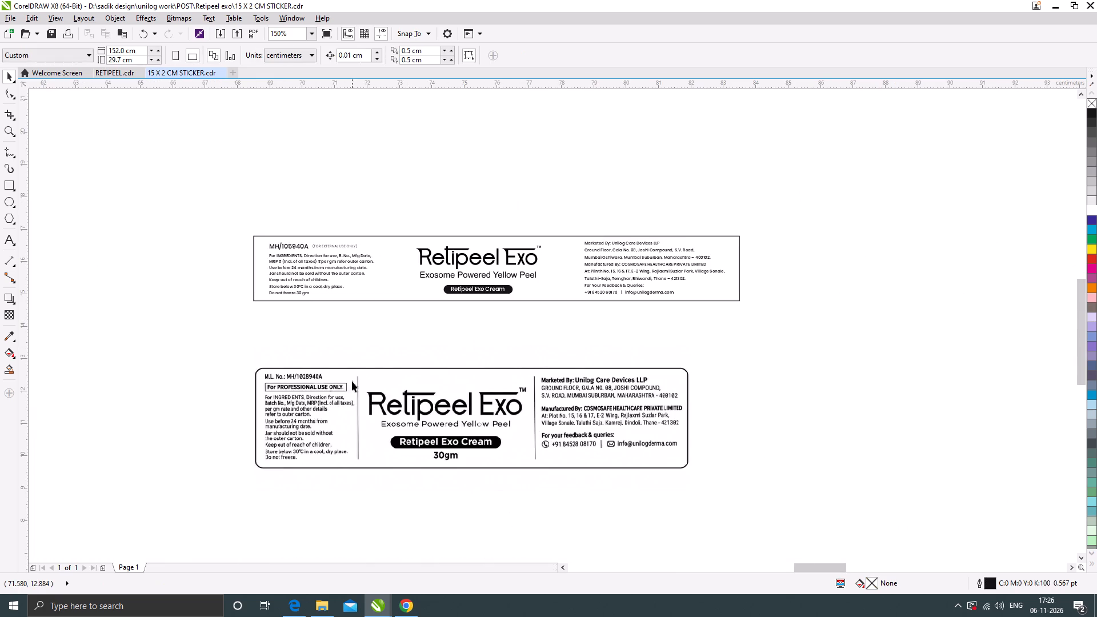
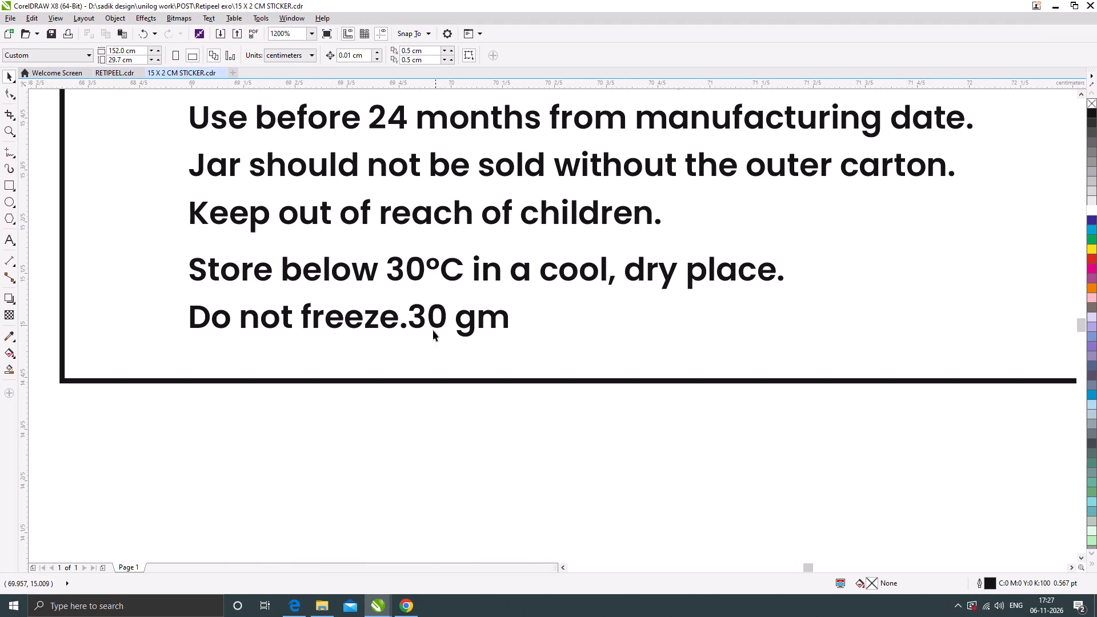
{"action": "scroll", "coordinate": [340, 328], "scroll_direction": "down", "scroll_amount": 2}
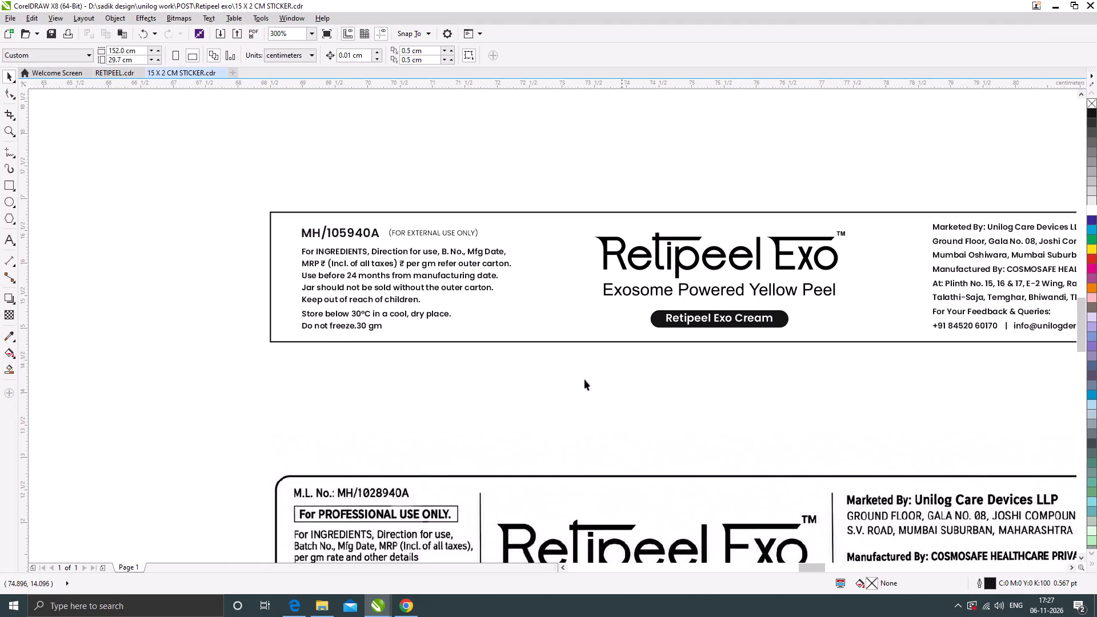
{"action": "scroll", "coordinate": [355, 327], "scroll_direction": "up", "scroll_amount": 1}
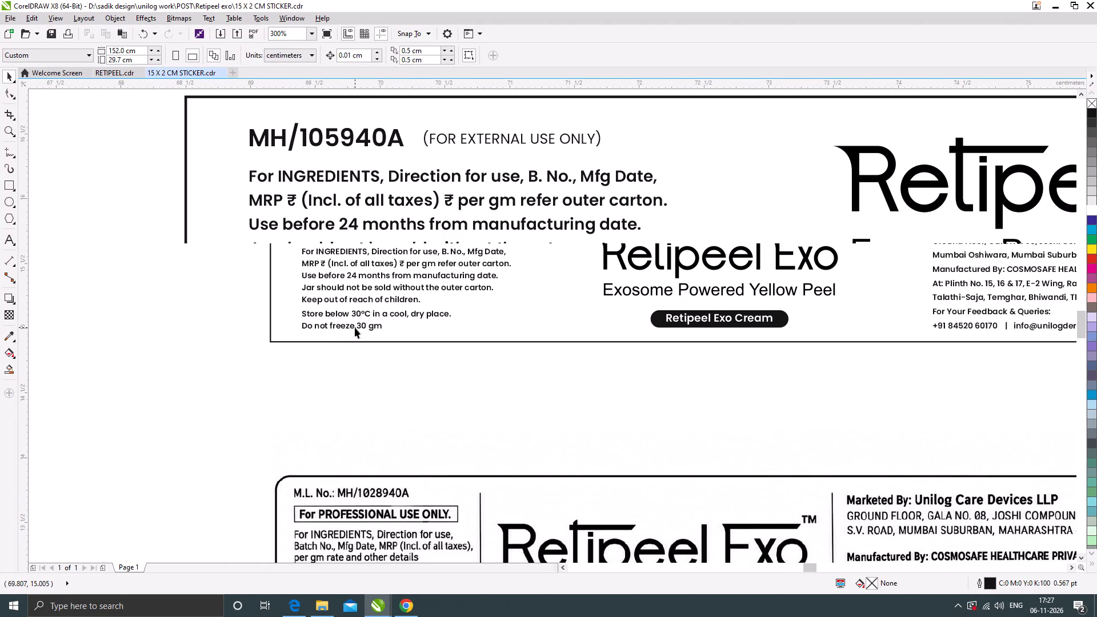
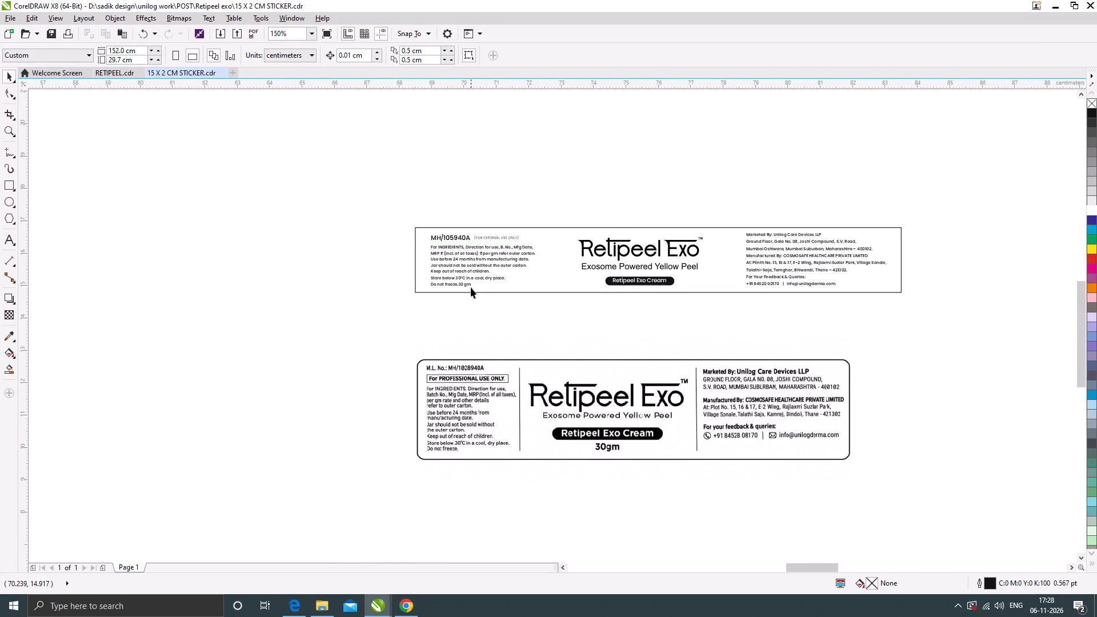
Move "30 gm" from the end of the "Do not freeze." line into its own text below the sticker, roughly under the product name bar.
{"action": "scroll", "coordinate": [473, 282], "scroll_direction": "up", "scroll_amount": 1}
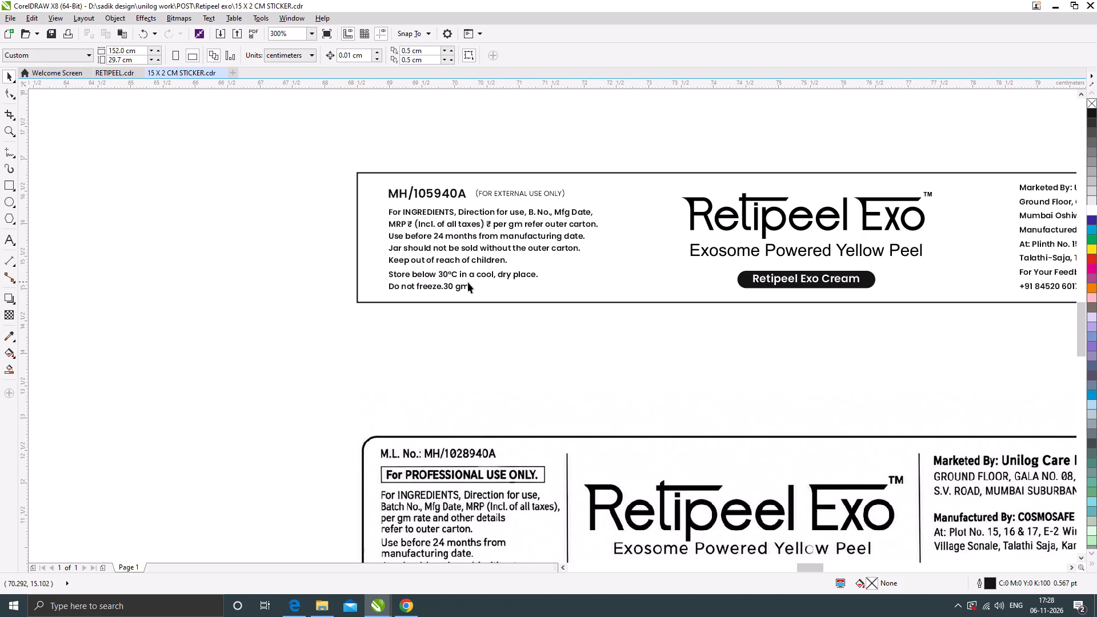
{"action": "double_click", "coordinate": [461, 285]}
{"action": "scroll", "coordinate": [441, 287], "scroll_direction": "up", "scroll_amount": 1}
{"action": "left_click_drag", "start_coordinate": [446, 283], "coordinate": [495, 289]}
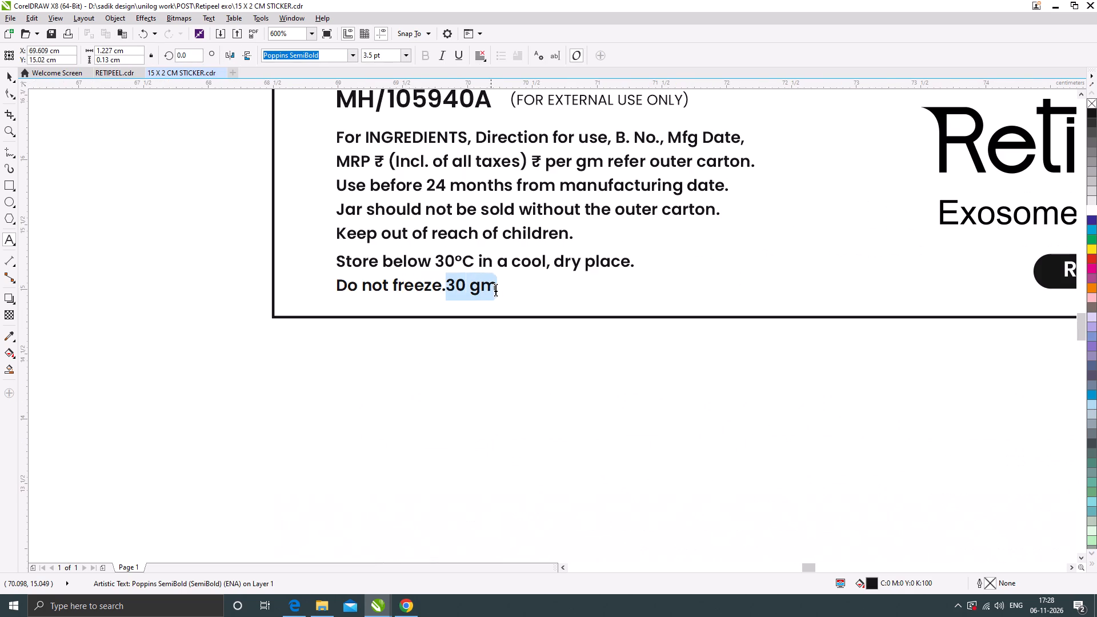
{"action": "left_click_drag", "start_coordinate": [495, 289], "coordinate": [497, 289]}
{"action": "key", "text": "ctrl+x"}
{"action": "scroll", "coordinate": [421, 282], "scroll_direction": "down", "scroll_amount": 1}
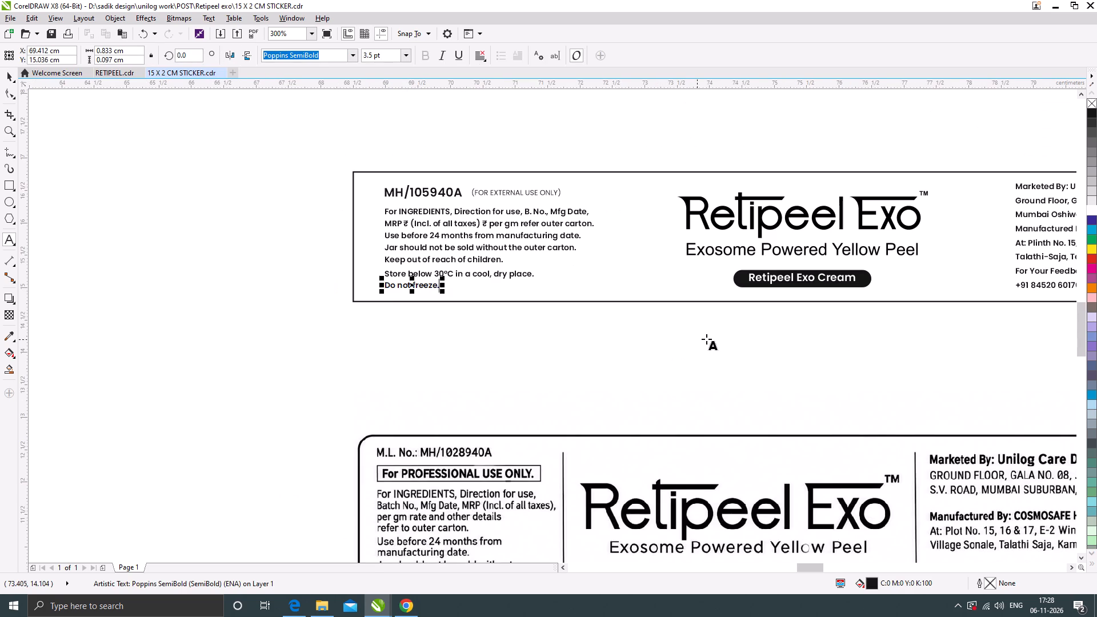
{"action": "left_click", "coordinate": [719, 334]}
{"action": "key", "text": "ctrl+v"}
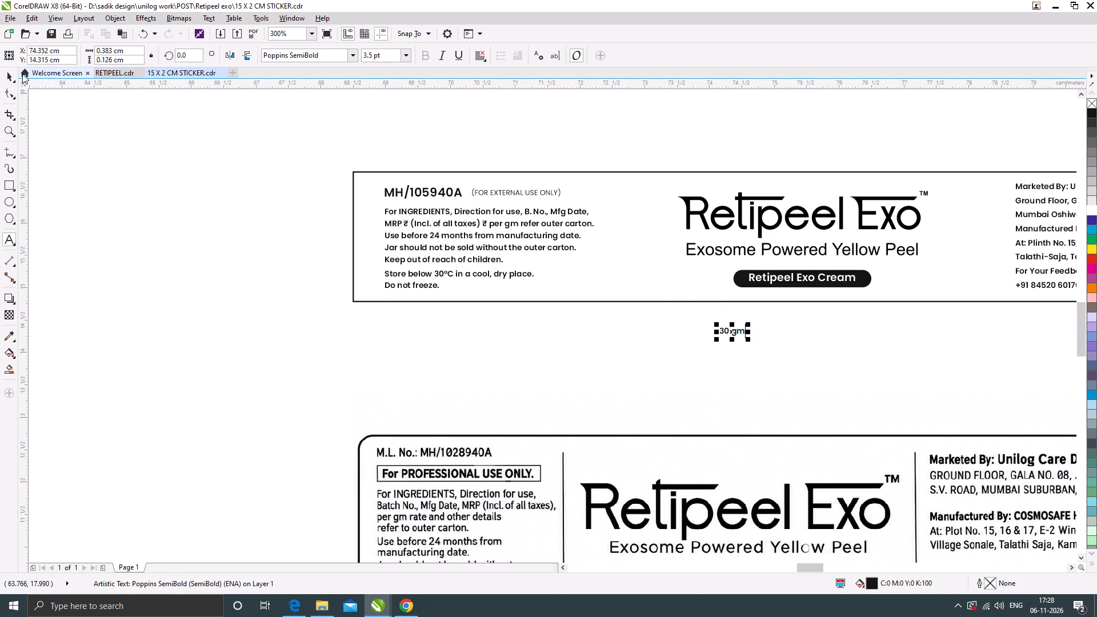
{"action": "left_click", "coordinate": [7, 73]}
{"action": "scroll", "coordinate": [370, 268], "scroll_direction": "down", "scroll_amount": 1}
{"action": "scroll", "coordinate": [624, 279], "scroll_direction": "up", "scroll_amount": 1}
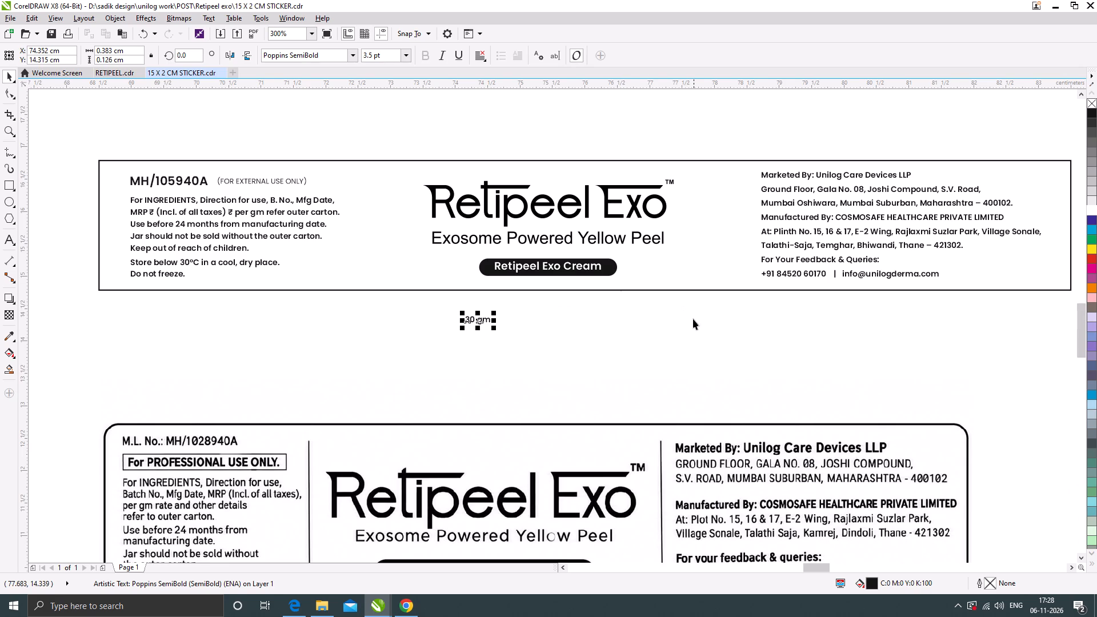
{"action": "left_click_drag", "start_coordinate": [486, 320], "coordinate": [550, 316]}
Raise the "Retipeel Exo Cream" bar and its text together slightly, to about Y 15.21 cm.
{"action": "left_click_drag", "start_coordinate": [661, 305], "coordinate": [457, 250]}
{"action": "scroll", "coordinate": [586, 270], "scroll_direction": "up", "scroll_amount": 1}
{"action": "left_click_drag", "start_coordinate": [601, 256], "coordinate": [603, 246]}
{"action": "scroll", "coordinate": [573, 274], "scroll_direction": "down", "scroll_amount": 1}
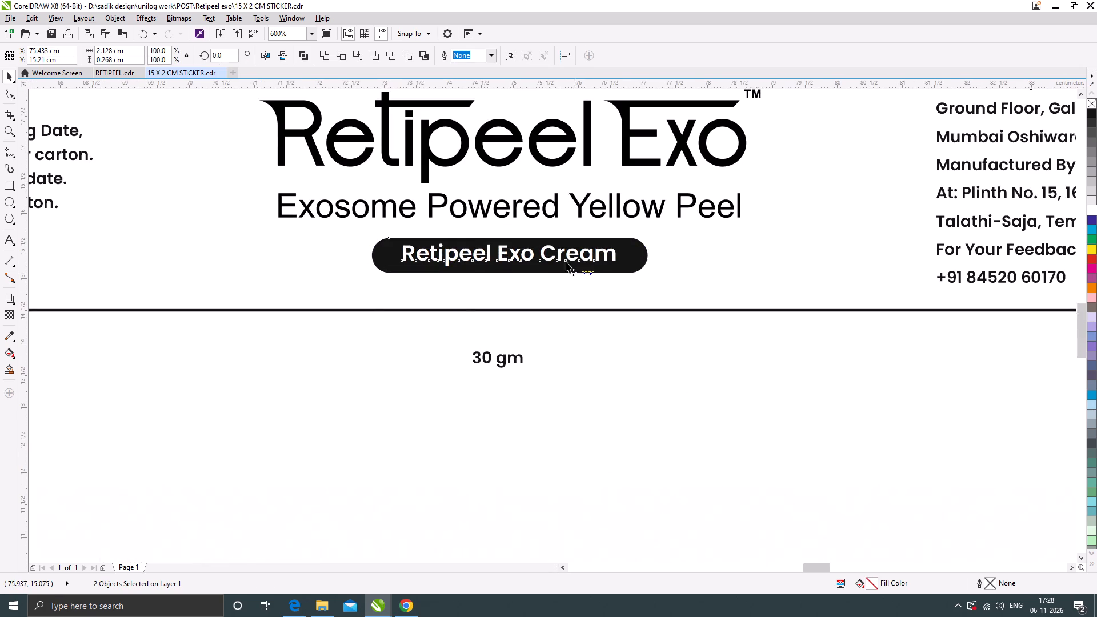
Raise the Retipeel Exo logo and tagline group by about 0.06 cm, to about Y 16.05 cm.
{"action": "left_click", "coordinate": [493, 190]}
{"action": "scroll", "coordinate": [548, 194], "scroll_direction": "up", "scroll_amount": 2}
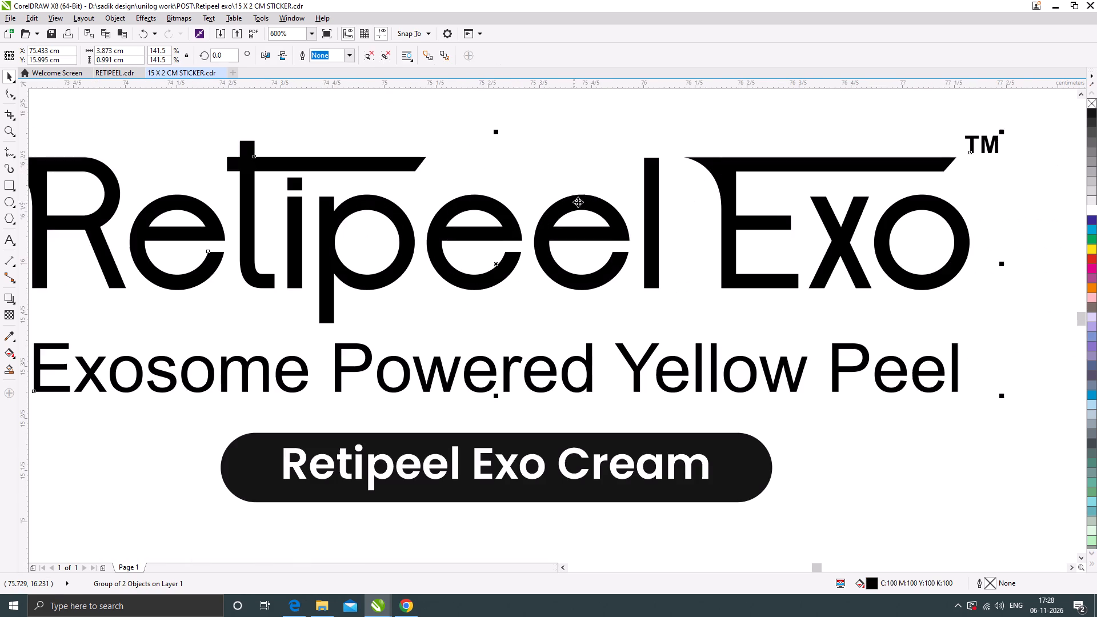
{"action": "left_click_drag", "start_coordinate": [583, 199], "coordinate": [584, 179]}
{"action": "scroll", "coordinate": [501, 239], "scroll_direction": "down", "scroll_amount": 2}
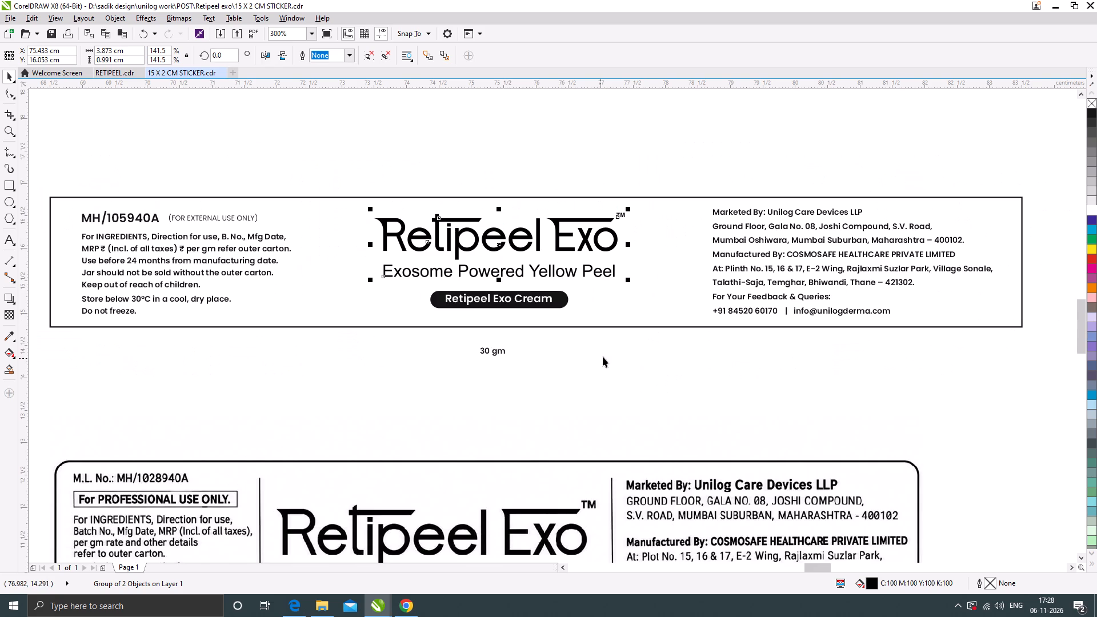
Raise the "Retipeel Exo Cream" bar and its text closer to the tagline, to about Y 15.27 cm.
{"action": "left_click_drag", "start_coordinate": [607, 342], "coordinate": [409, 279]}
{"action": "scroll", "coordinate": [517, 299], "scroll_direction": "up", "scroll_amount": 2}
{"action": "left_click_drag", "start_coordinate": [540, 280], "coordinate": [542, 265]}
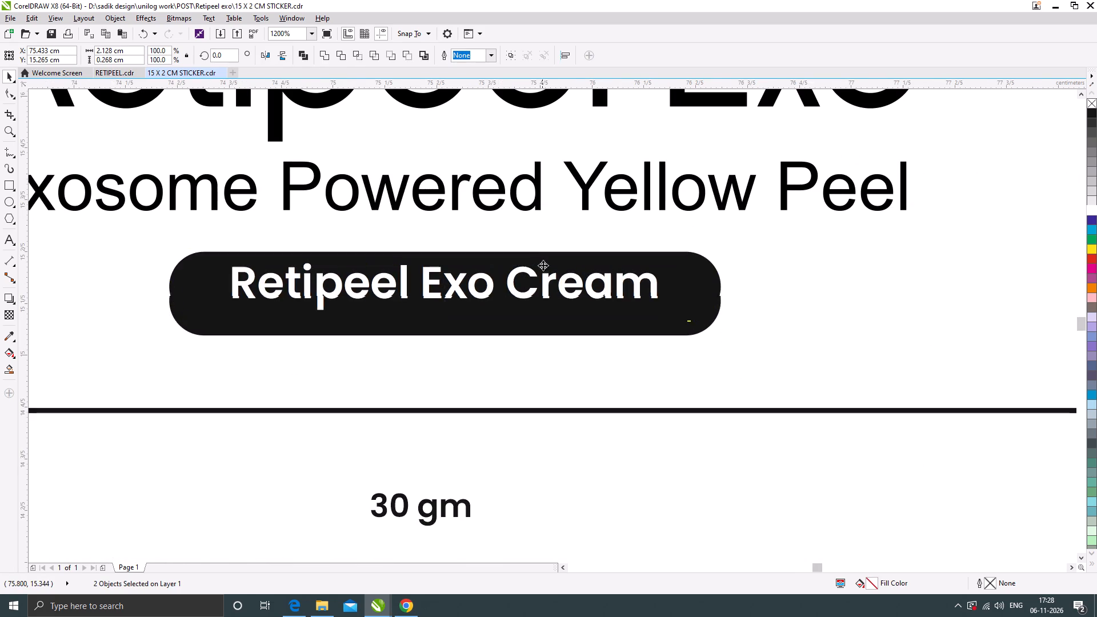
{"action": "scroll", "coordinate": [501, 305], "scroll_direction": "down", "scroll_amount": 1}
{"action": "scroll", "coordinate": [470, 395], "scroll_direction": "down", "scroll_amount": 1}
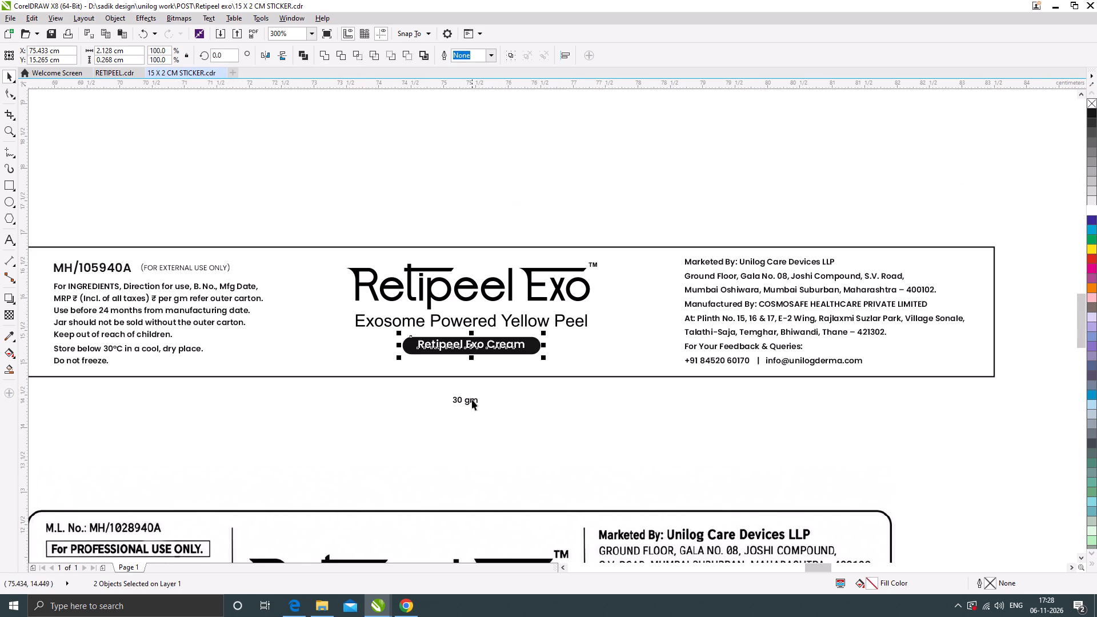
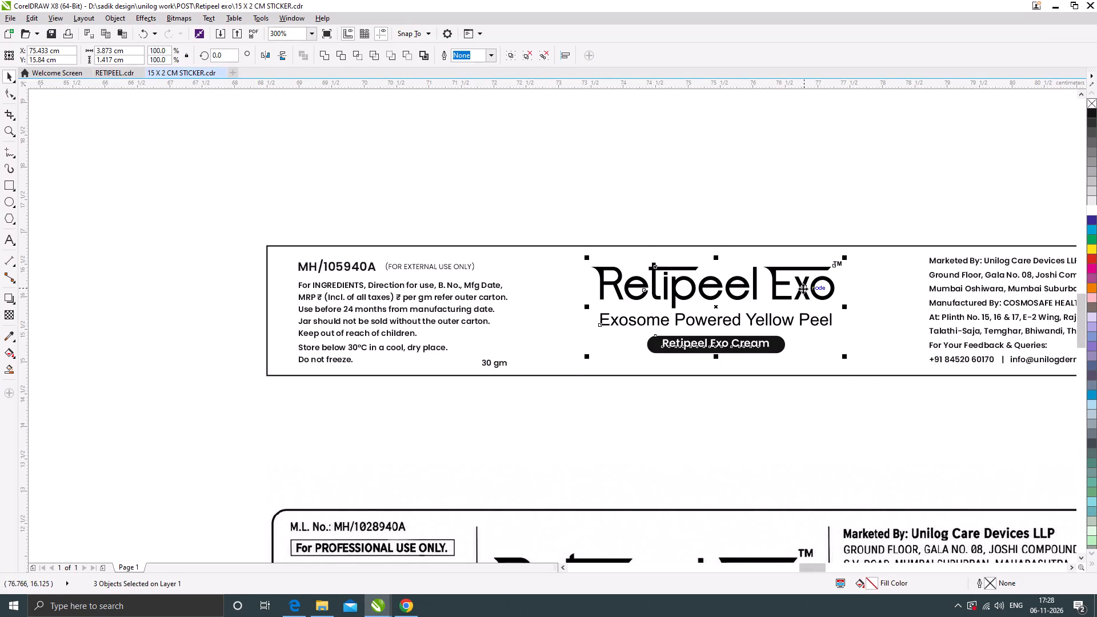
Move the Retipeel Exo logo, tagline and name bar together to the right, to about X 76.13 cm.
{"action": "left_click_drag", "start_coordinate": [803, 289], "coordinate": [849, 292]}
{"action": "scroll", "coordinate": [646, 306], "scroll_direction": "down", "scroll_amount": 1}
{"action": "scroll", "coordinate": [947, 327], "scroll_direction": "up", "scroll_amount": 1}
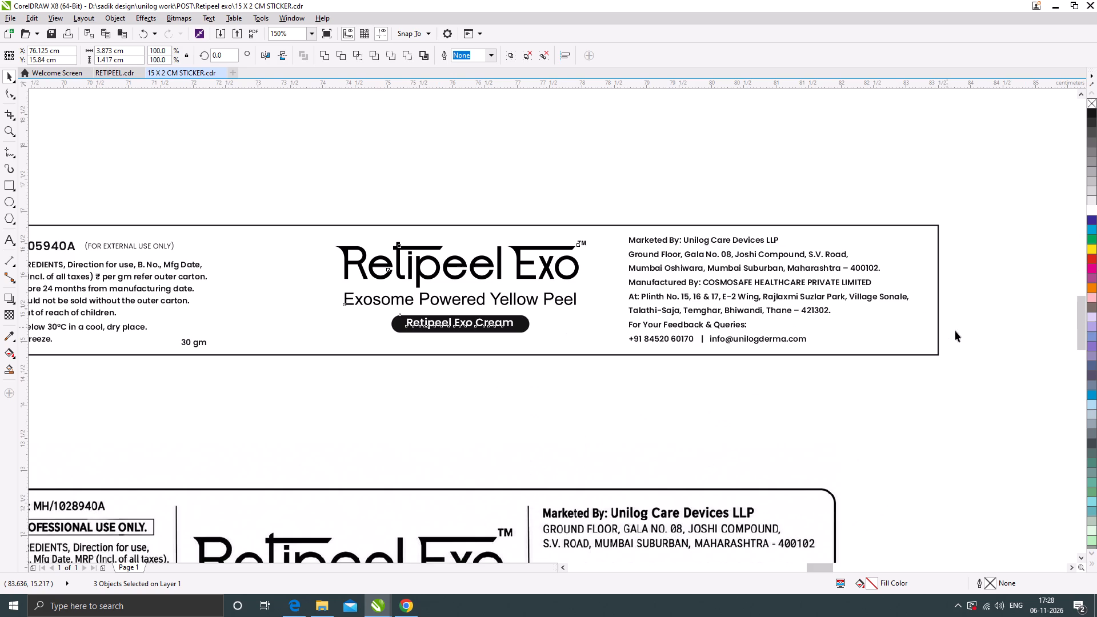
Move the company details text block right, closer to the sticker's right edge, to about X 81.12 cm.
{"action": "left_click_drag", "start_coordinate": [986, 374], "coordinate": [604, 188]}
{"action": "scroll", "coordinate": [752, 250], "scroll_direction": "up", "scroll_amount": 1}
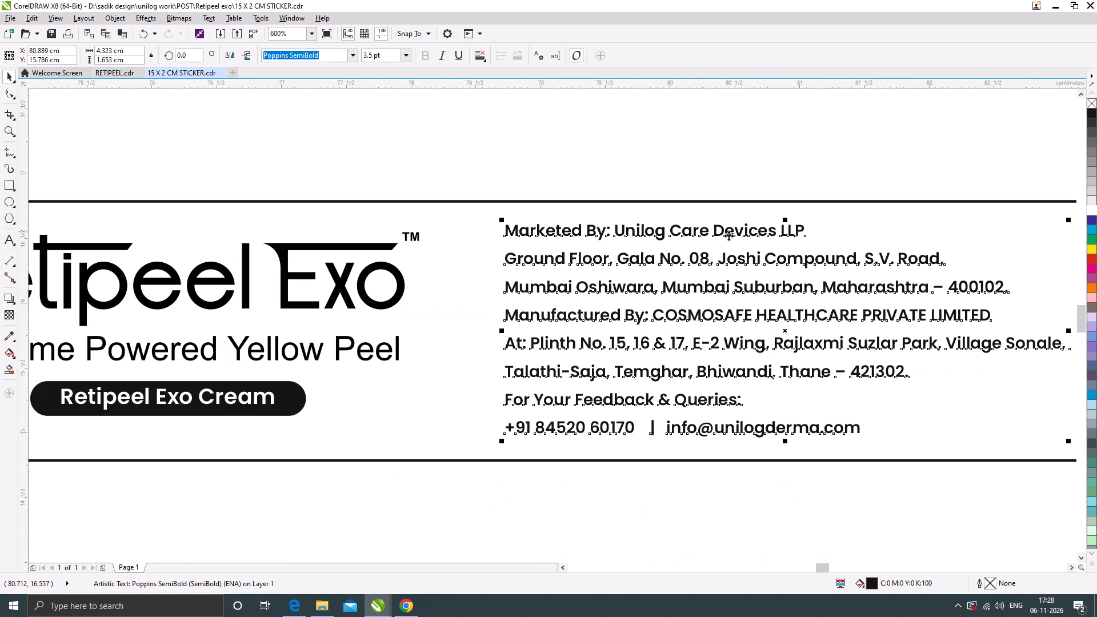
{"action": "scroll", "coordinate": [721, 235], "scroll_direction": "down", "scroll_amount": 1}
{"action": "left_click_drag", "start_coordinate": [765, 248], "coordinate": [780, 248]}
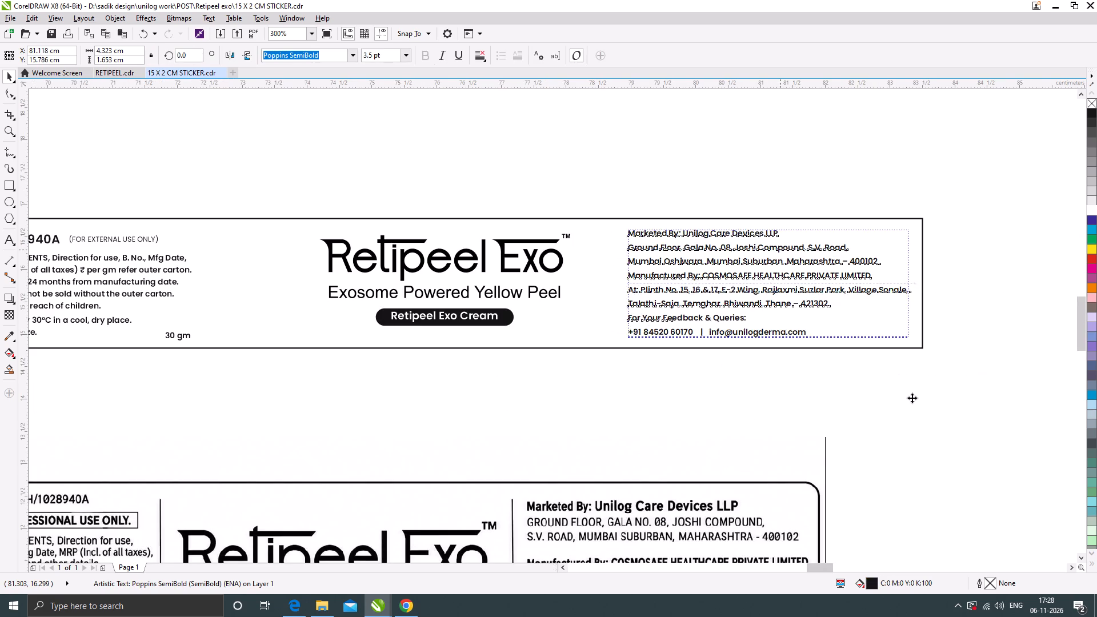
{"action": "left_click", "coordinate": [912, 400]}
Move the Retipeel Exo logo, tagline and name bar together to about X 76.49 cm, Y 15.80 cm.
{"action": "left_click_drag", "start_coordinate": [590, 377], "coordinate": [290, 184]}
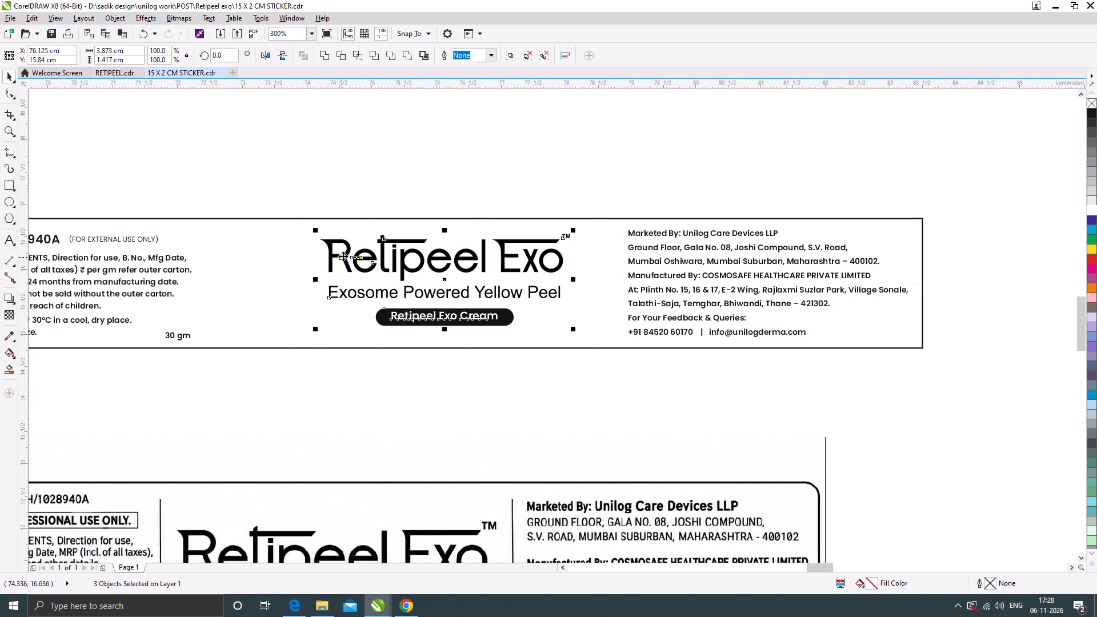
{"action": "left_click_drag", "start_coordinate": [353, 259], "coordinate": [373, 265]}
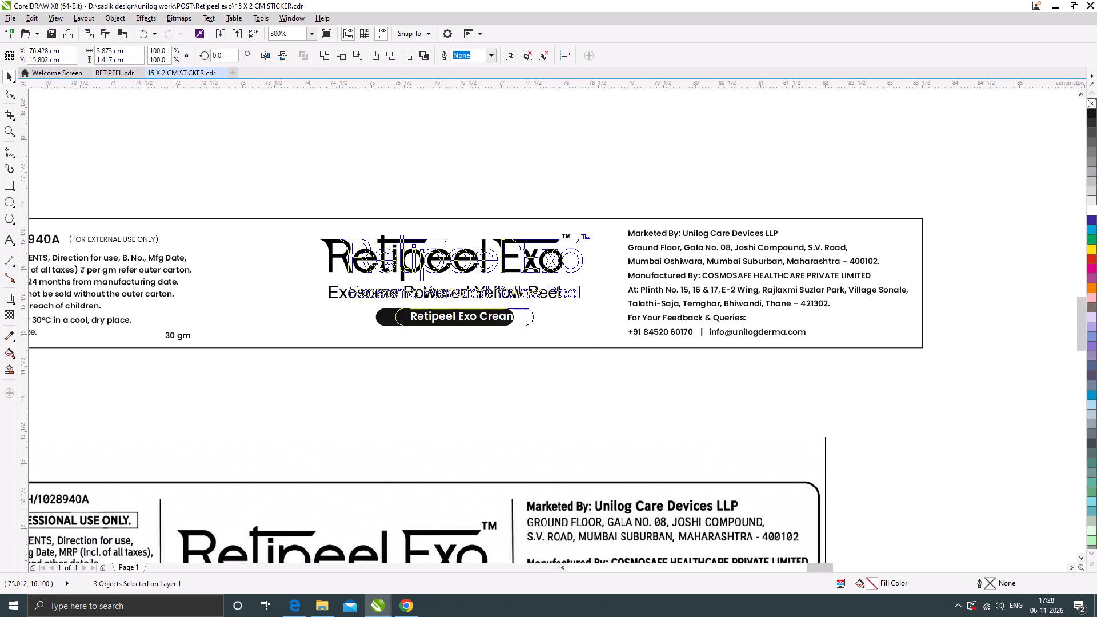
{"action": "left_click_drag", "start_coordinate": [373, 265], "coordinate": [377, 263]}
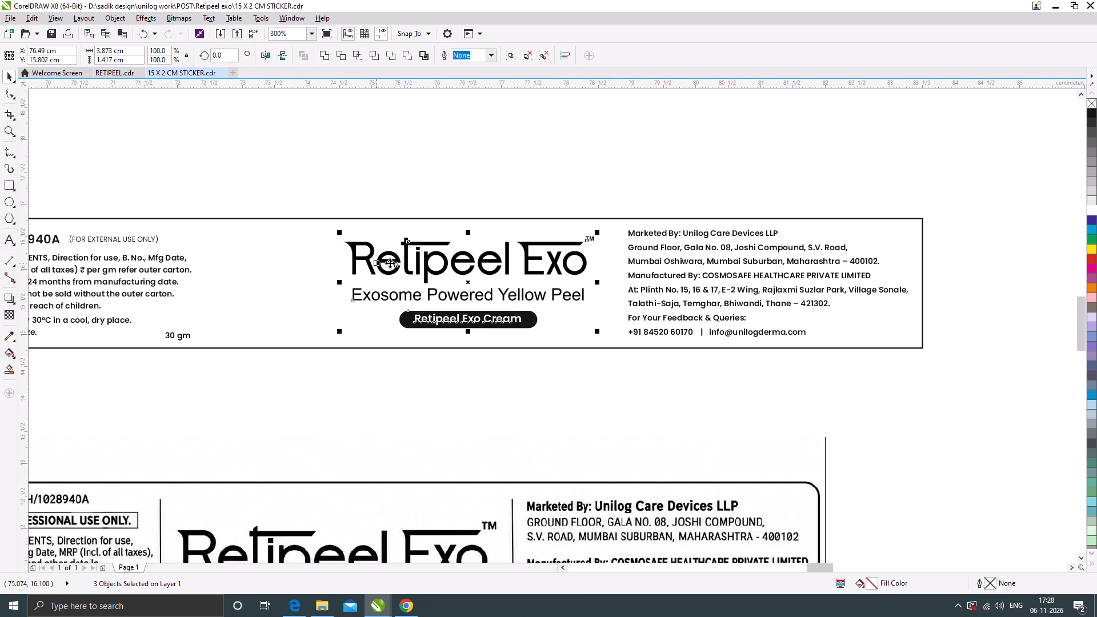
{"action": "scroll", "coordinate": [419, 263], "scroll_direction": "down", "scroll_amount": 1}
{"action": "left_click", "coordinate": [505, 335]}
Set the font of the "30 gm" text to Poppins Bold.
{"action": "scroll", "coordinate": [271, 291], "scroll_direction": "up", "scroll_amount": 1}
{"action": "left_click", "coordinate": [337, 307]}
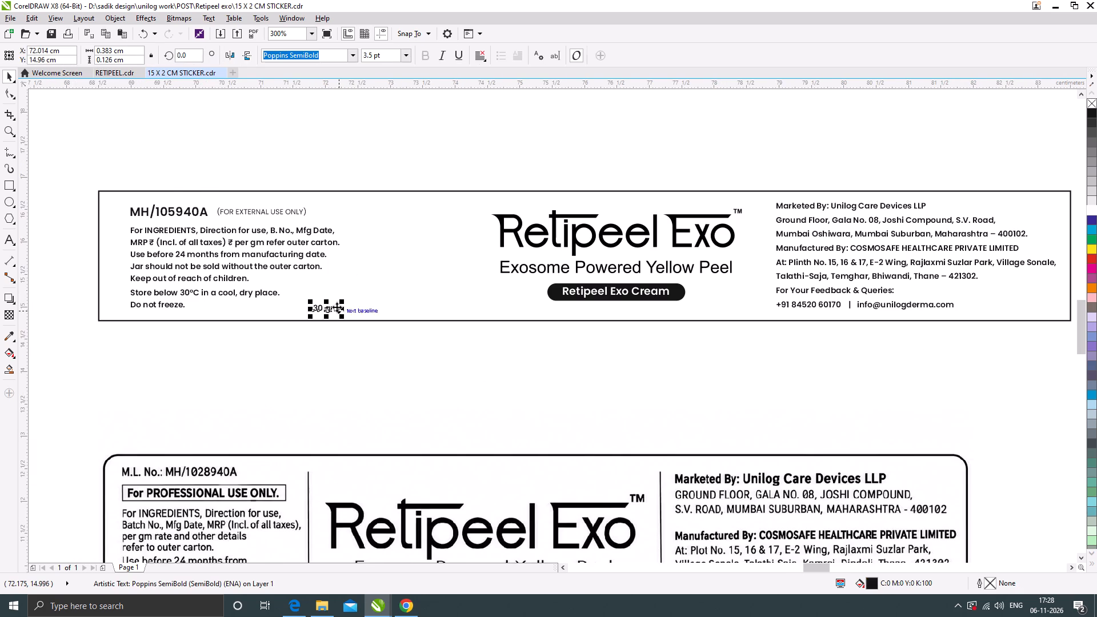
{"action": "scroll", "coordinate": [326, 309], "scroll_direction": "up", "scroll_amount": 1}
{"action": "left_click", "coordinate": [357, 57]}
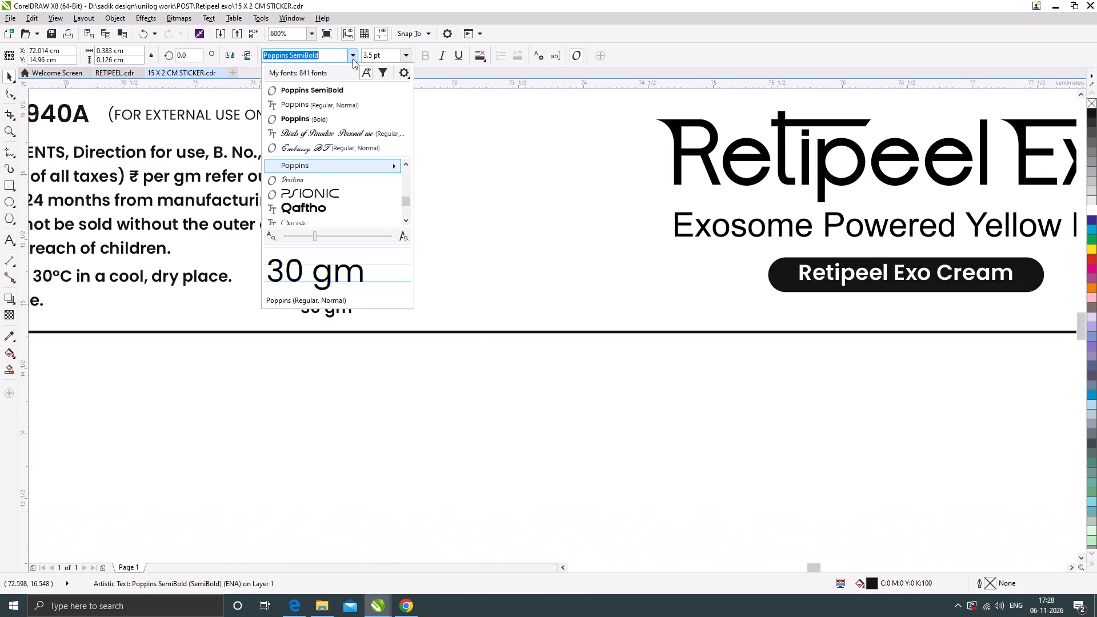
{"action": "left_click", "coordinate": [303, 119]}
{"action": "scroll", "coordinate": [447, 289], "scroll_direction": "down", "scroll_amount": 1}
{"action": "left_click", "coordinate": [469, 363]}
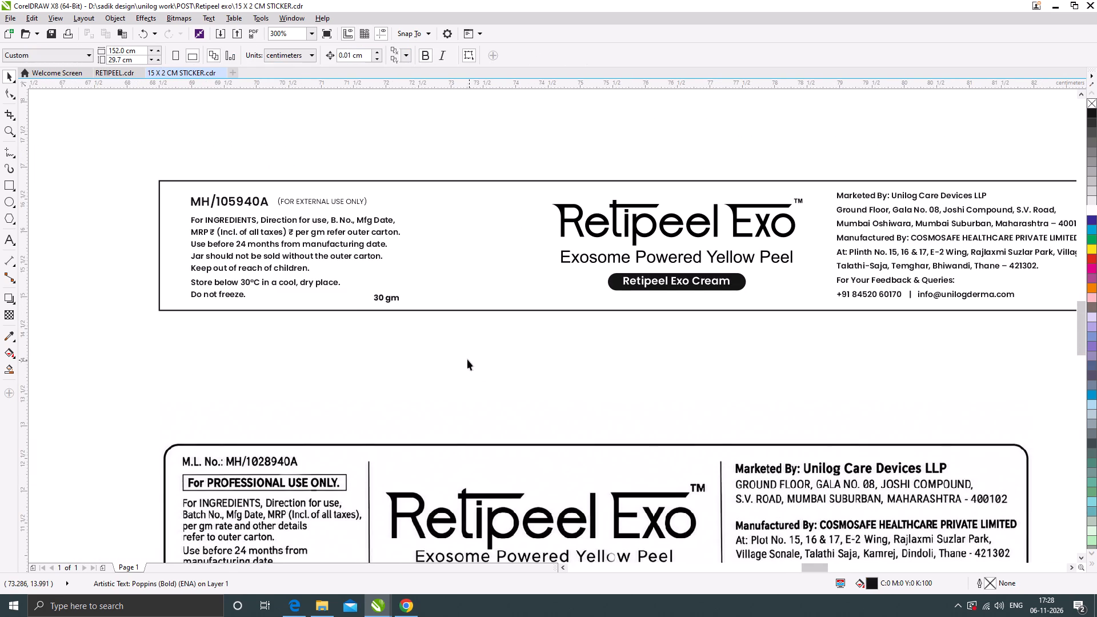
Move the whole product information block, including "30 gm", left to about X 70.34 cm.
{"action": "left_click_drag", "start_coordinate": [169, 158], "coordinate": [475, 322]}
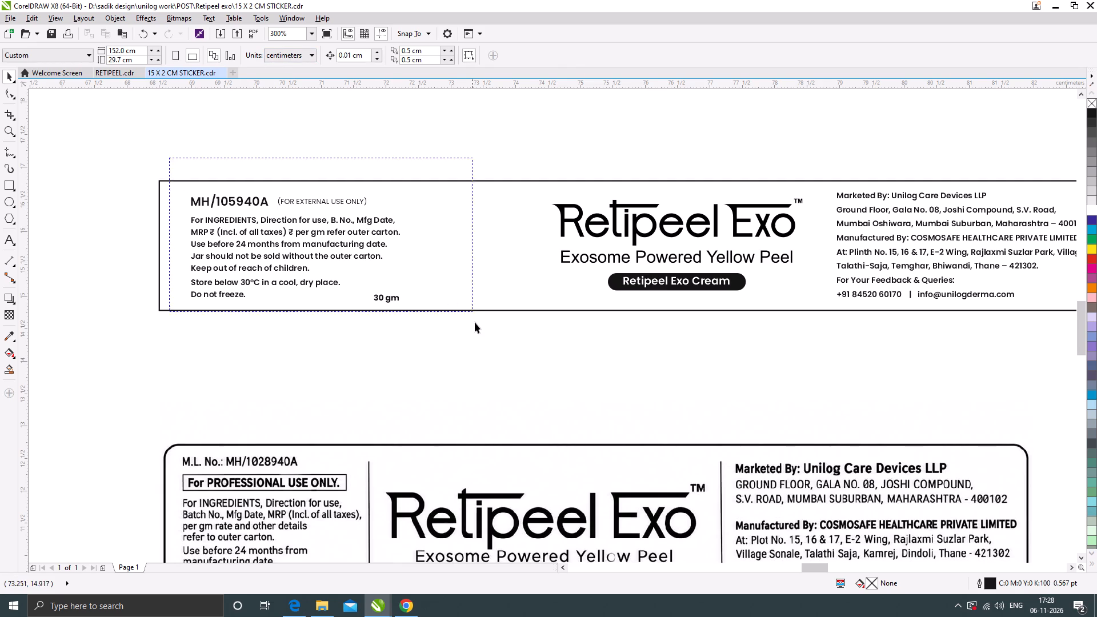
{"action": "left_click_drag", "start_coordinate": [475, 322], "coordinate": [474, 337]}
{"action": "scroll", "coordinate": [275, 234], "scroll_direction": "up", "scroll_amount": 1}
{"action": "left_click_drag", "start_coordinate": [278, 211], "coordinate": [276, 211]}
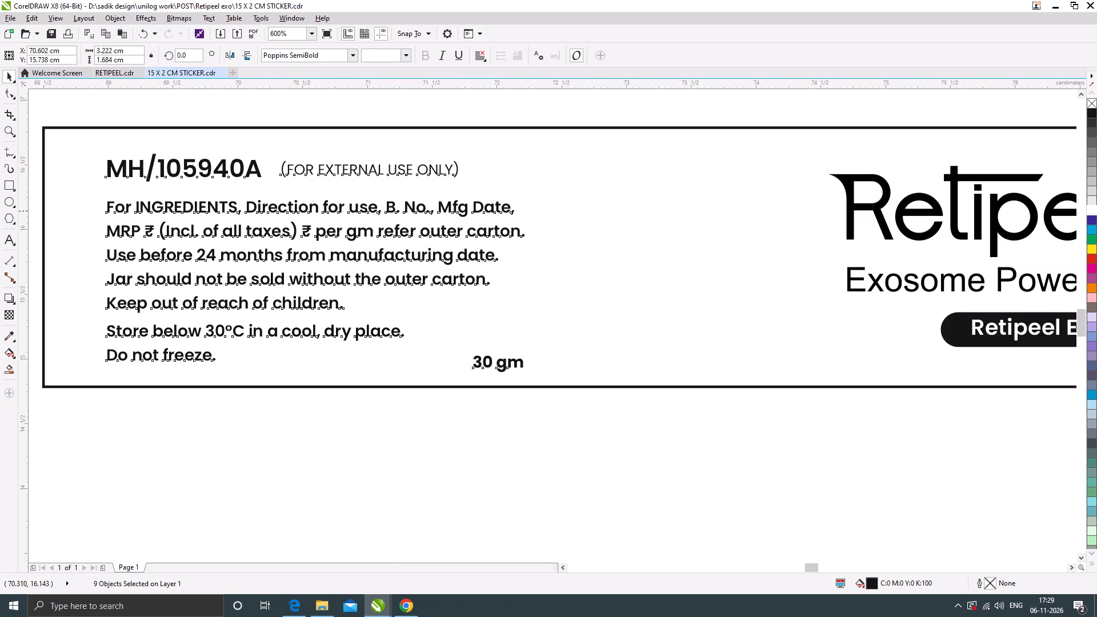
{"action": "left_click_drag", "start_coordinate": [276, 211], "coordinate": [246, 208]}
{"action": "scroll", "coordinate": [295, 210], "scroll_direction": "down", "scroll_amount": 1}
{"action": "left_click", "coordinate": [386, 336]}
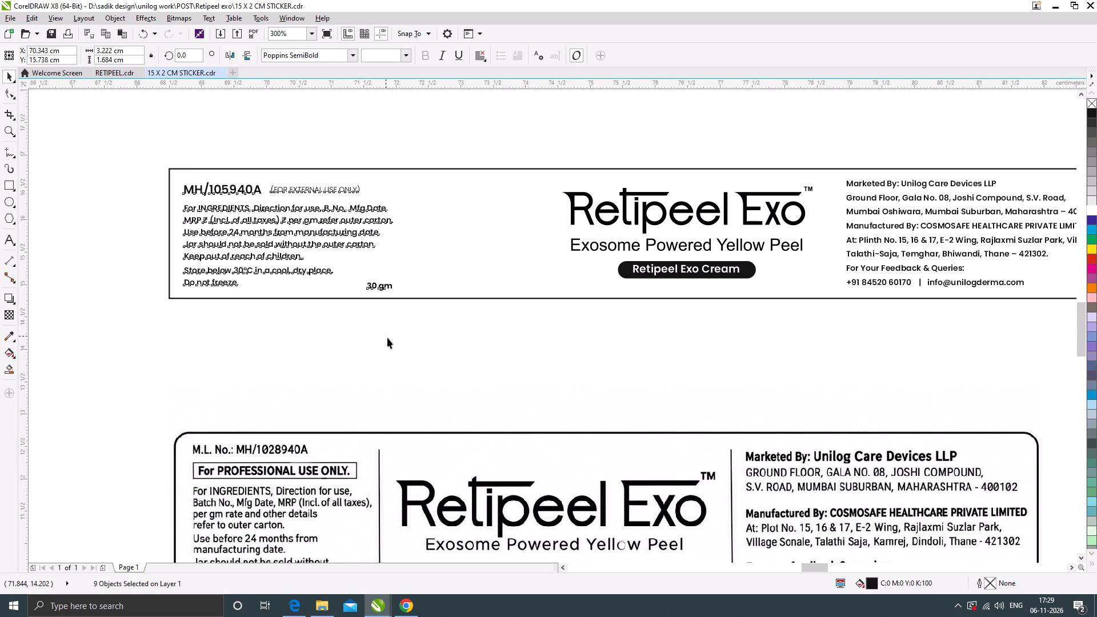
Bring the UNILOG Derma Solutions logo directly above the sticker and fill it solid black.
{"action": "scroll", "coordinate": [474, 251], "scroll_direction": "down", "scroll_amount": 2}
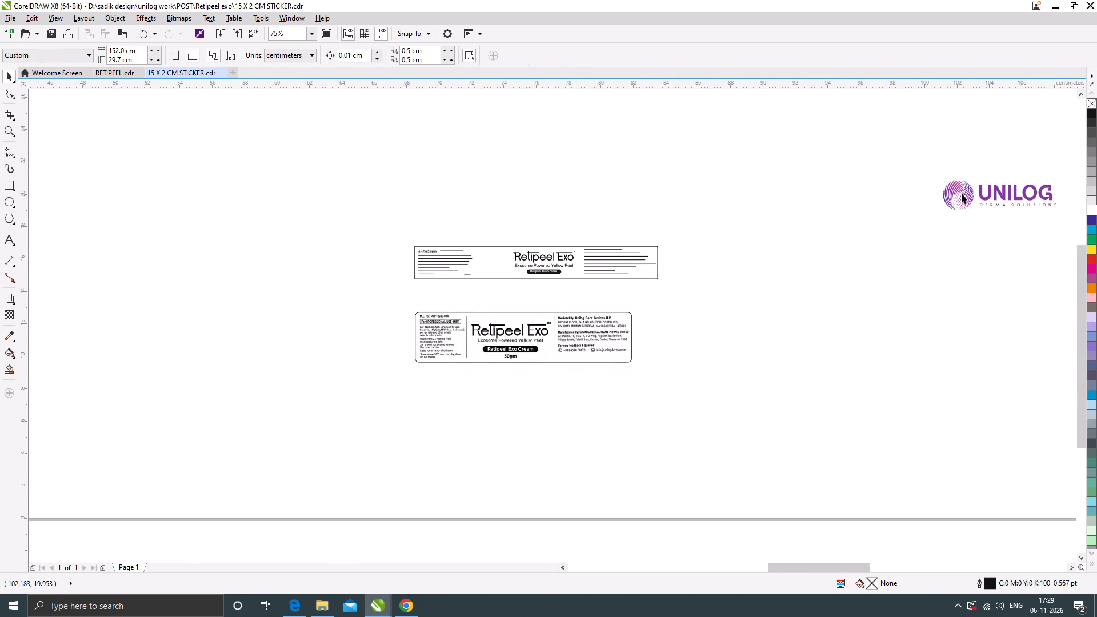
{"action": "left_click", "coordinate": [962, 193]}
{"action": "left_click_drag", "start_coordinate": [1008, 195], "coordinate": [545, 202]}
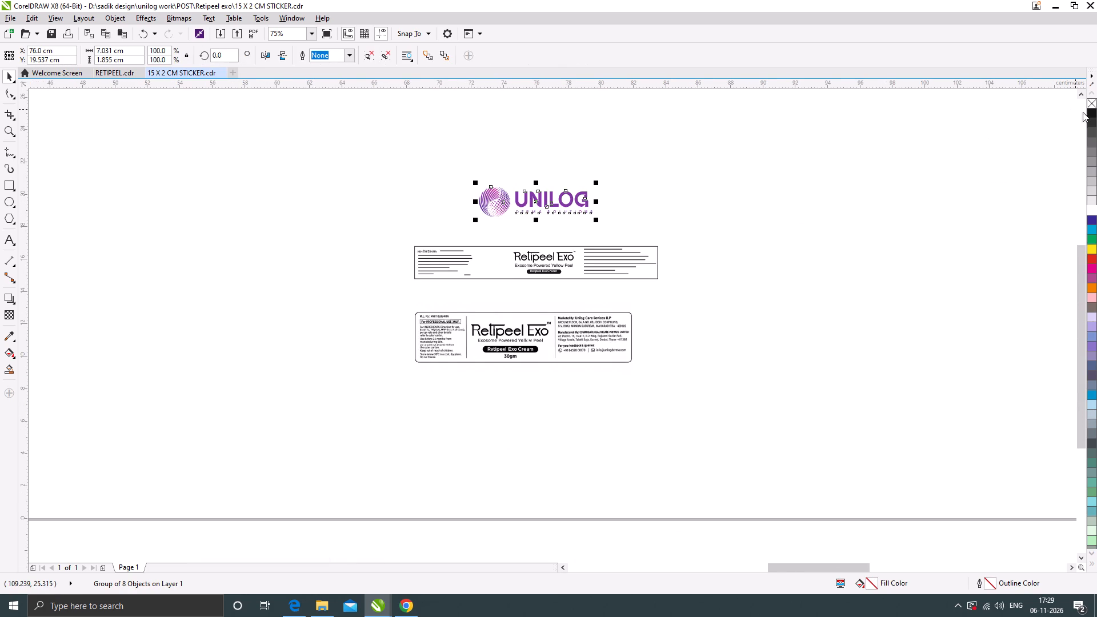
{"action": "left_click", "coordinate": [1090, 111]}
{"action": "scroll", "coordinate": [558, 197], "scroll_direction": "up", "scroll_amount": 2}
{"action": "left_click", "coordinate": [728, 240]}
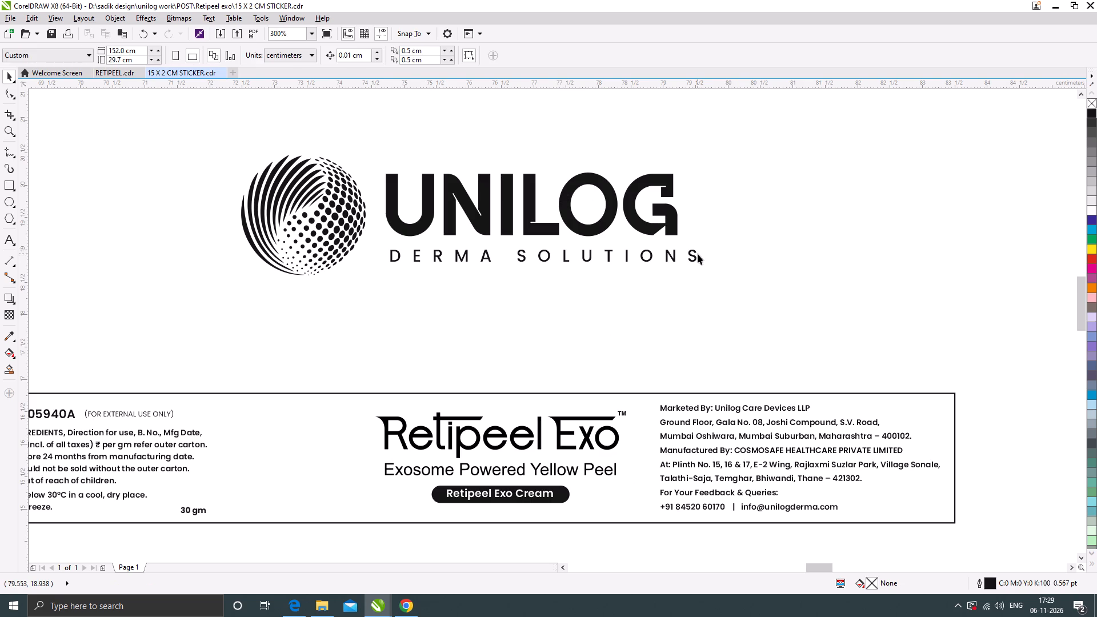
Shrink the "DERMA SOLUTIONS" text to about 93% so it fits the width of the UNILOG lettering.
{"action": "left_click", "coordinate": [692, 256], "text": "ctrl"}
{"action": "scroll", "coordinate": [694, 243], "scroll_direction": "up", "scroll_amount": 1}
{"action": "left_click_drag", "start_coordinate": [702, 251], "coordinate": [661, 248]}
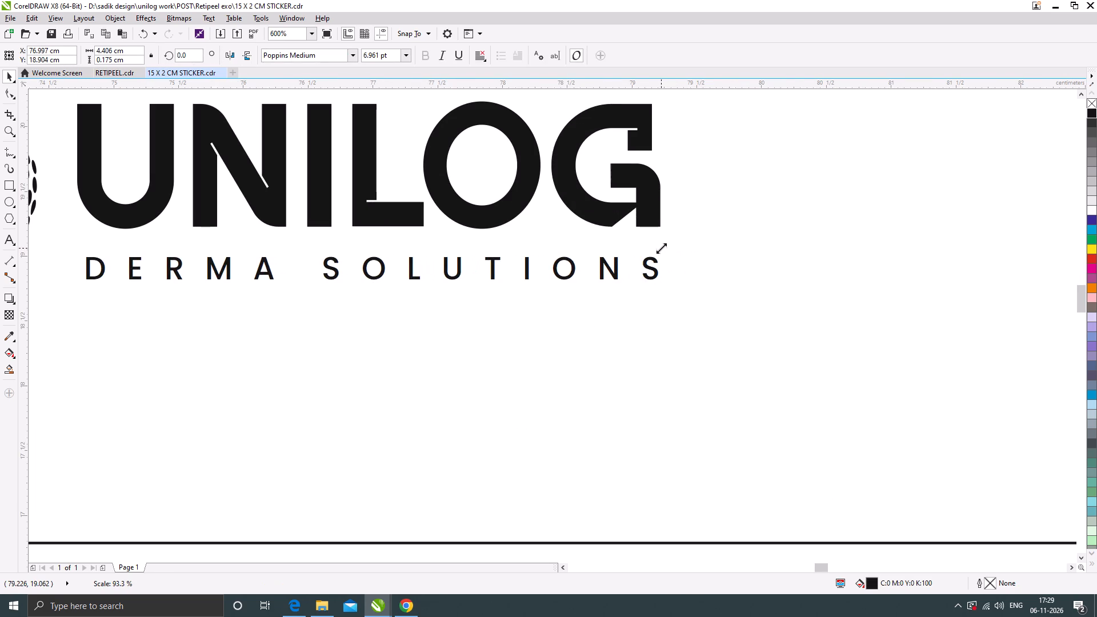
{"action": "left_click_drag", "start_coordinate": [661, 248], "coordinate": [662, 248]}
{"action": "scroll", "coordinate": [609, 242], "scroll_direction": "down", "scroll_amount": 2}
Convert the whole UNILOG Derma Solutions logo to curves.
{"action": "left_click", "coordinate": [688, 271]}
{"action": "left_click_drag", "start_coordinate": [688, 274], "coordinate": [541, 237]}
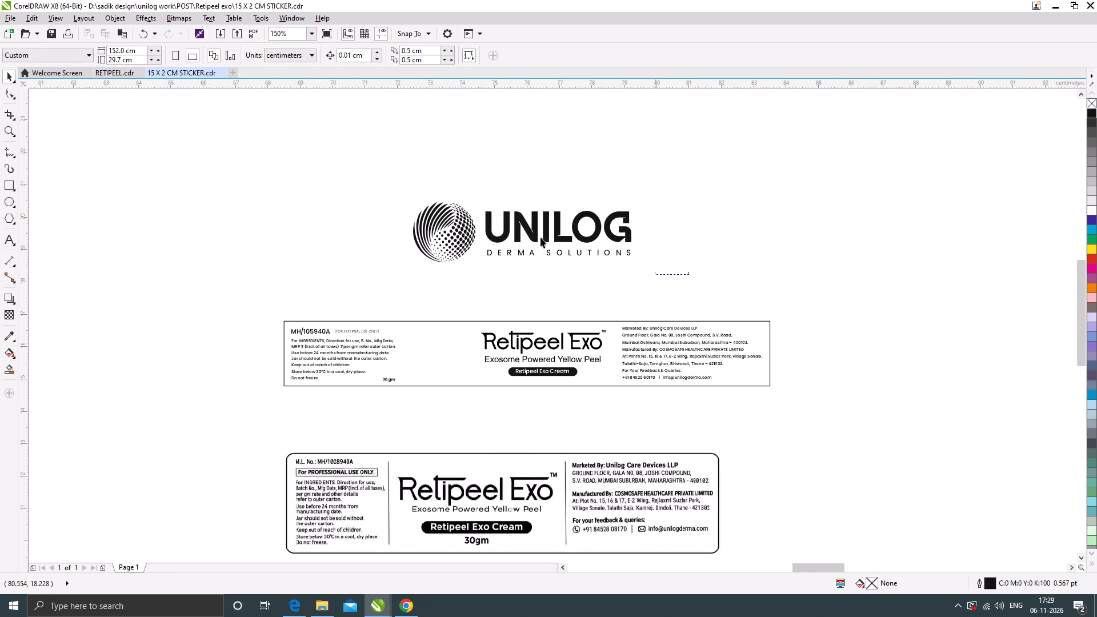
{"action": "left_click_drag", "start_coordinate": [541, 237], "coordinate": [347, 178]}
{"action": "key", "text": "ctrl+q"}
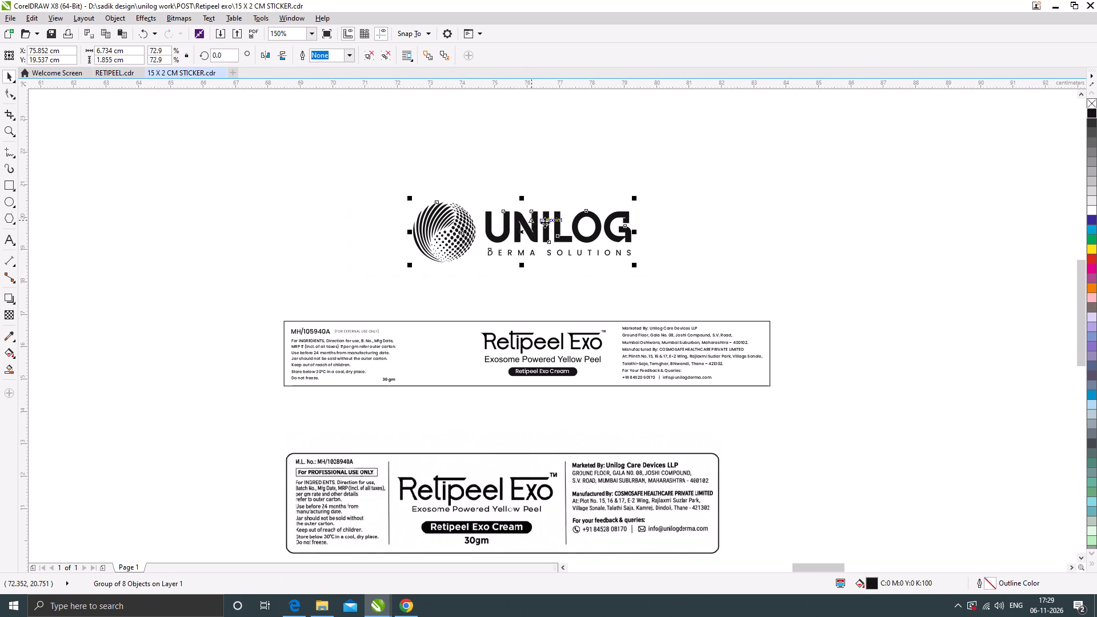
Scale the UNILOG logo down to about 1.9 cm wide and place it between the product information and the Retipeel Exo logo.
{"action": "scroll", "coordinate": [529, 131], "scroll_direction": "down", "scroll_amount": 1}
{"action": "left_click", "coordinate": [651, 179]}
{"action": "left_click", "coordinate": [577, 183]}
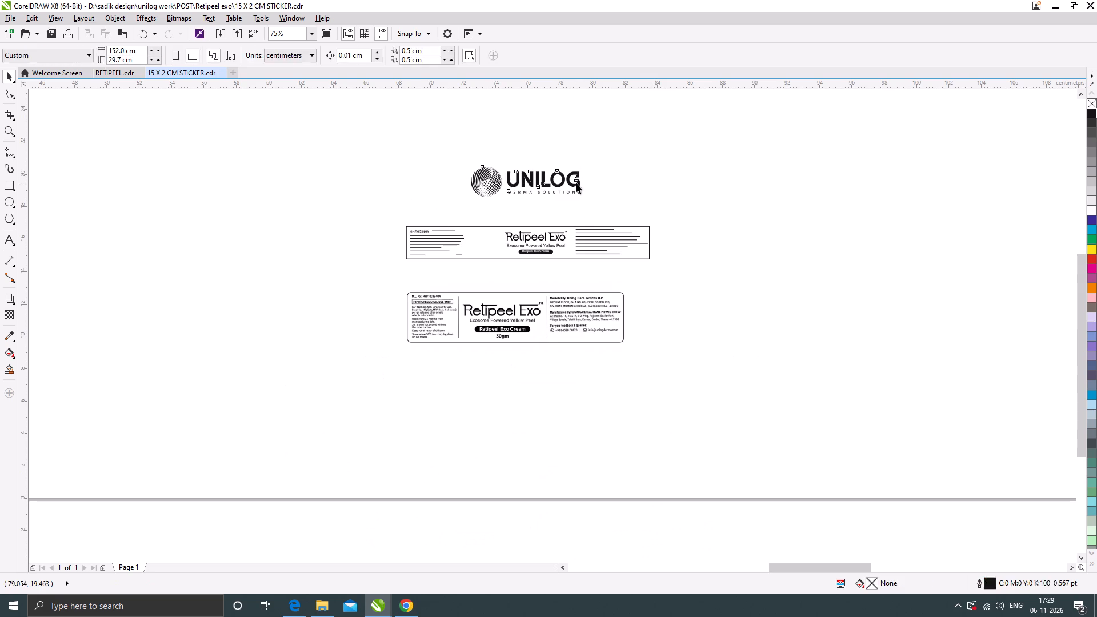
{"action": "left_click_drag", "start_coordinate": [585, 162], "coordinate": [511, 166]}
{"action": "scroll", "coordinate": [501, 190], "scroll_direction": "up", "scroll_amount": 1}
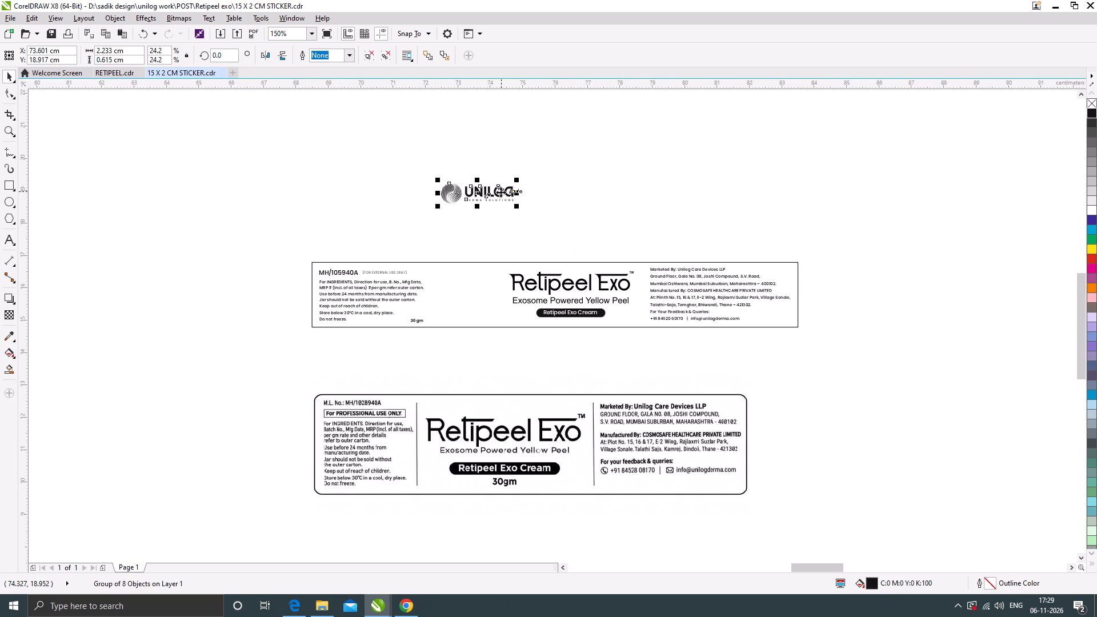
{"action": "left_click_drag", "start_coordinate": [501, 192], "coordinate": [481, 289]}
{"action": "scroll", "coordinate": [483, 294], "scroll_direction": "up", "scroll_amount": 1}
{"action": "left_click_drag", "start_coordinate": [509, 261], "coordinate": [499, 261]}
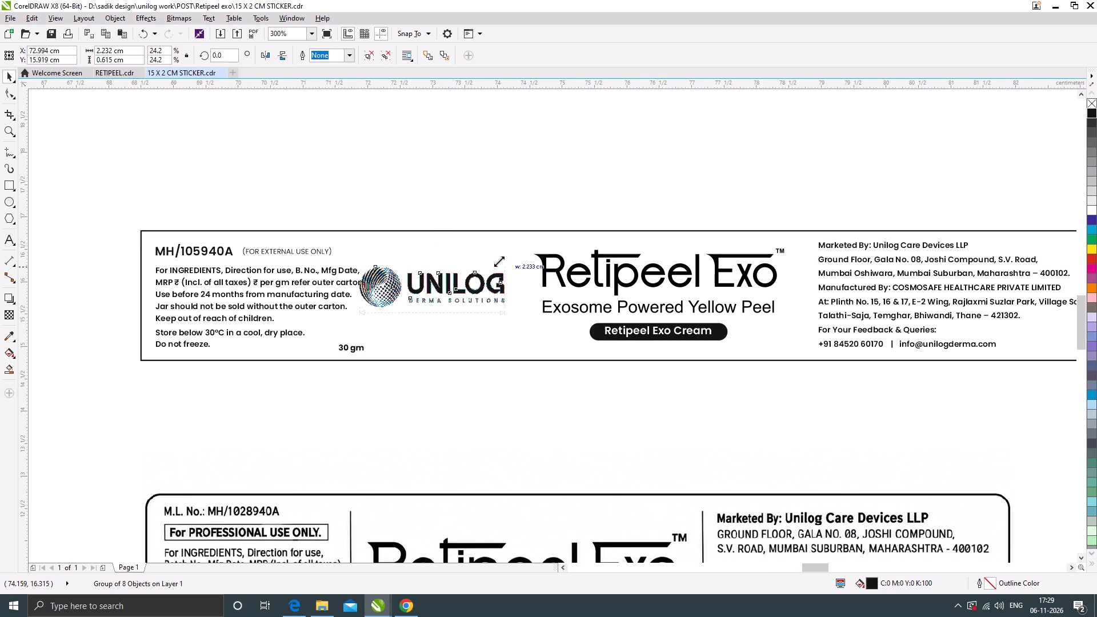
{"action": "left_click_drag", "start_coordinate": [499, 261], "coordinate": [487, 262]}
Rotate the UNILOG logo 90°, scale it to about 1.62 cm tall and position it at about X 73.22 cm, Y 15.77 cm.
{"action": "left_click_drag", "start_coordinate": [227, 55], "coordinate": [202, 61]}
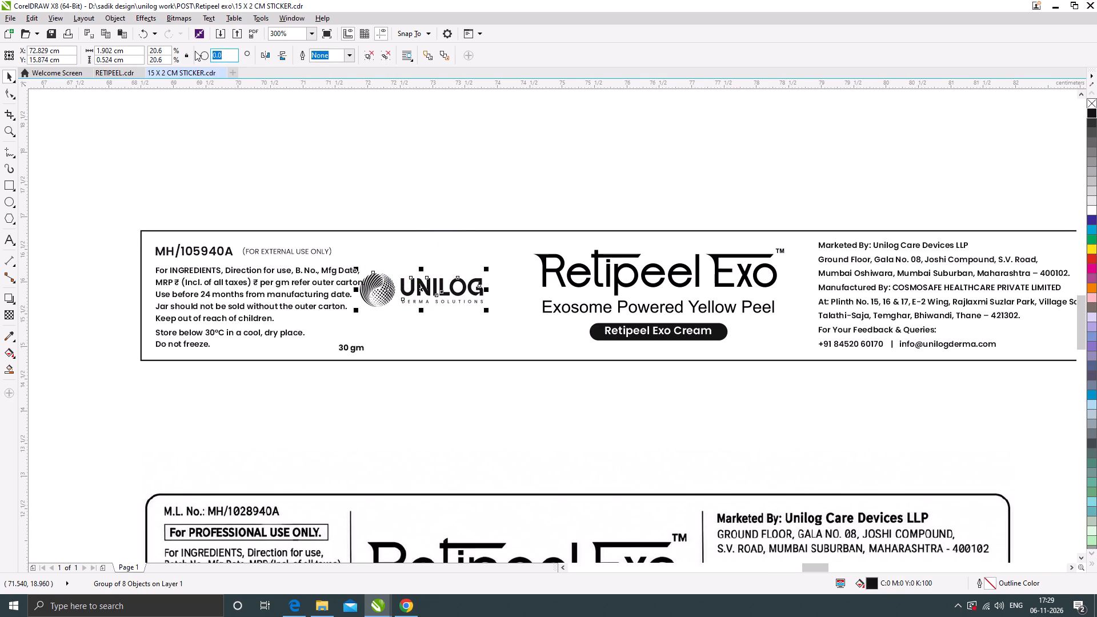
{"action": "type", "text": "90"}
{"action": "key", "text": "Return"}
{"action": "scroll", "coordinate": [428, 221], "scroll_direction": "up", "scroll_amount": 1}
{"action": "left_click_drag", "start_coordinate": [454, 233], "coordinate": [450, 270]}
{"action": "left_click_drag", "start_coordinate": [419, 310], "coordinate": [433, 310]}
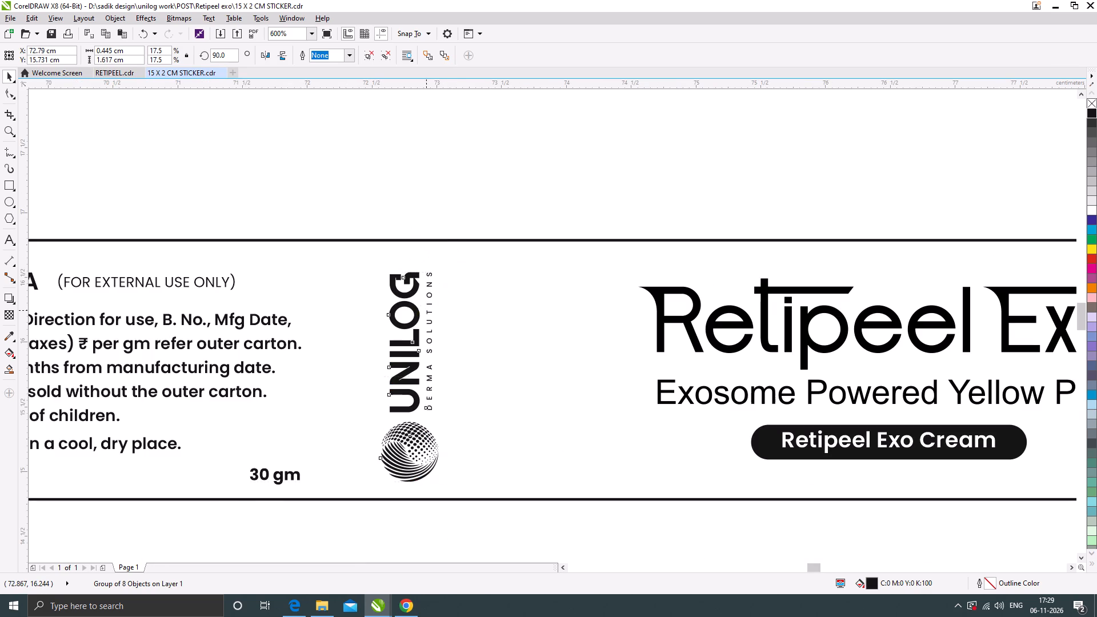
{"action": "left_click_drag", "start_coordinate": [433, 310], "coordinate": [471, 306]}
{"action": "scroll", "coordinate": [467, 300], "scroll_direction": "down", "scroll_amount": 3}
{"action": "left_click", "coordinate": [506, 233]}
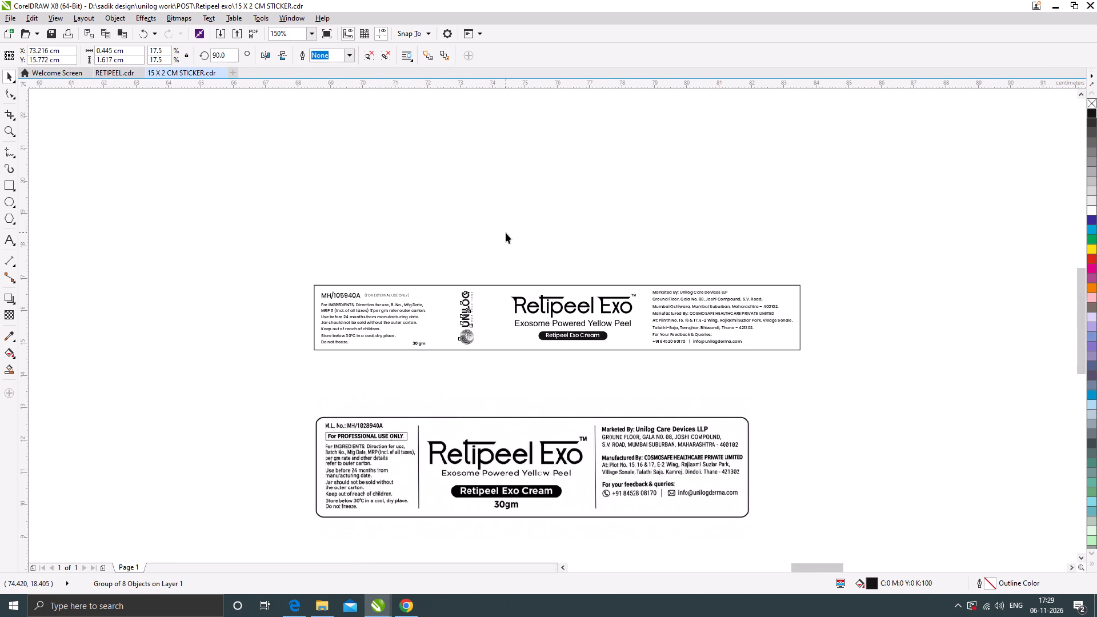
Move the Retipeel Exo logo, tagline and name bar together left, to about X 75.9 cm.
{"action": "scroll", "coordinate": [472, 342], "scroll_direction": "up", "scroll_amount": 1}
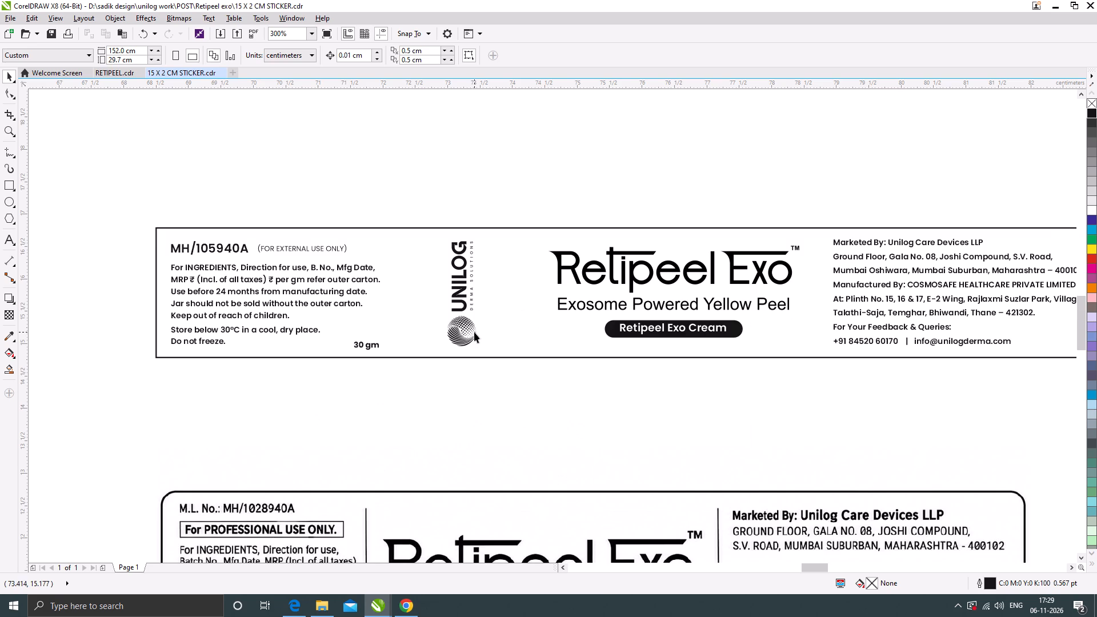
{"action": "left_click_drag", "start_coordinate": [802, 387], "coordinate": [530, 207]}
{"action": "left_click_drag", "start_coordinate": [631, 269], "coordinate": [598, 268]}
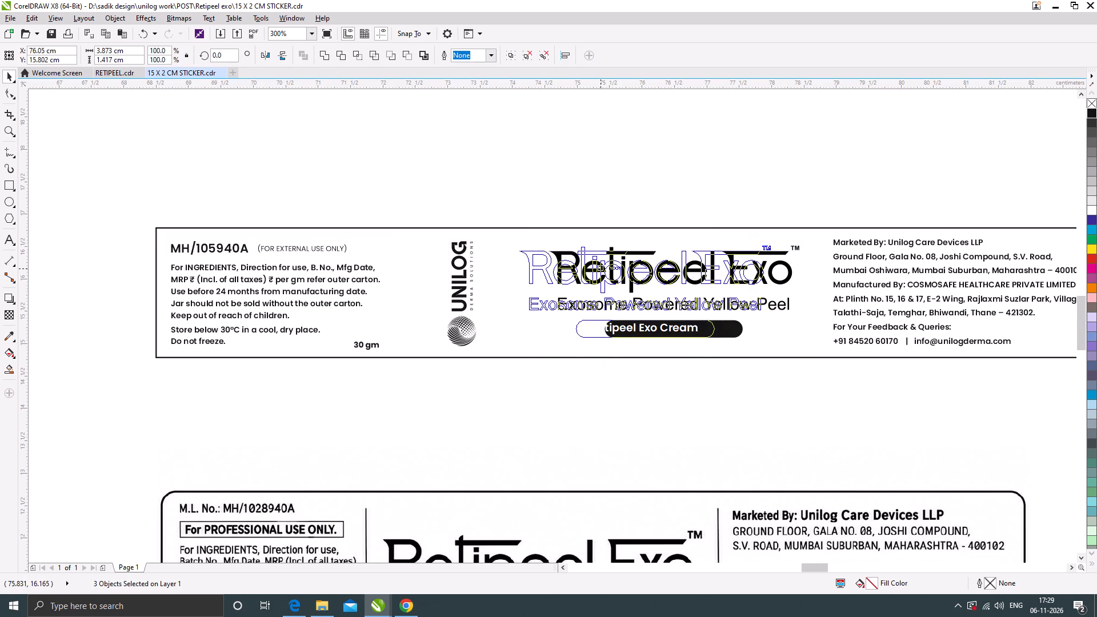
{"action": "left_click_drag", "start_coordinate": [598, 268], "coordinate": [591, 269]}
{"action": "scroll", "coordinate": [595, 276], "scroll_direction": "down", "scroll_amount": 1}
{"action": "left_click", "coordinate": [661, 365]}
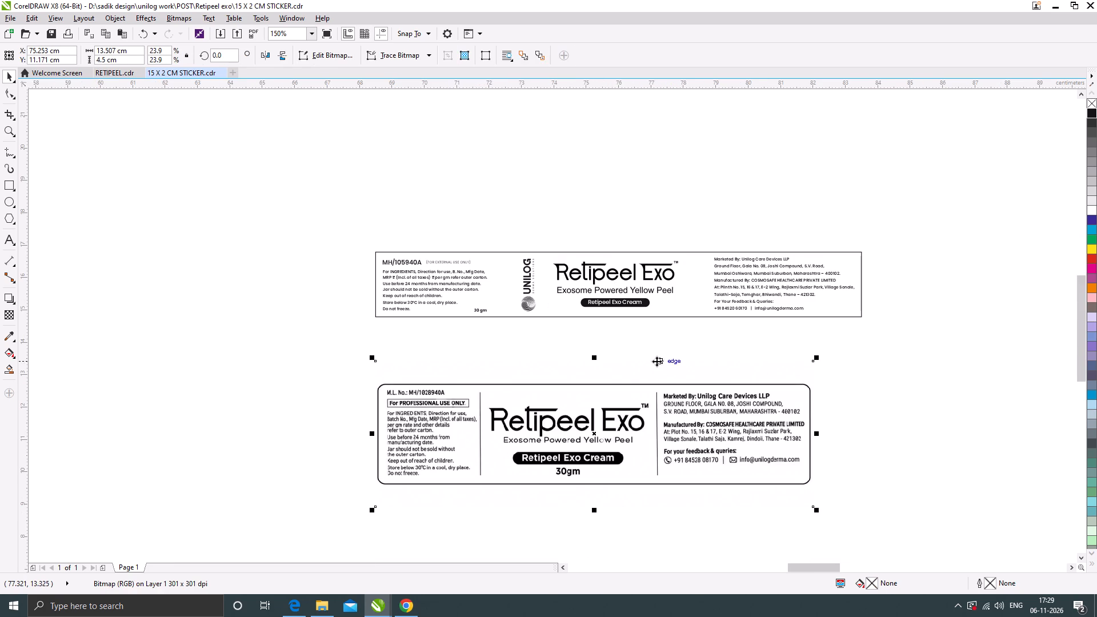
Move the product information block with "30 gm" right, closer to the vertical UNILOG logo, to about X 70.76 cm.
{"action": "left_click_drag", "start_coordinate": [327, 224], "coordinate": [502, 336]}
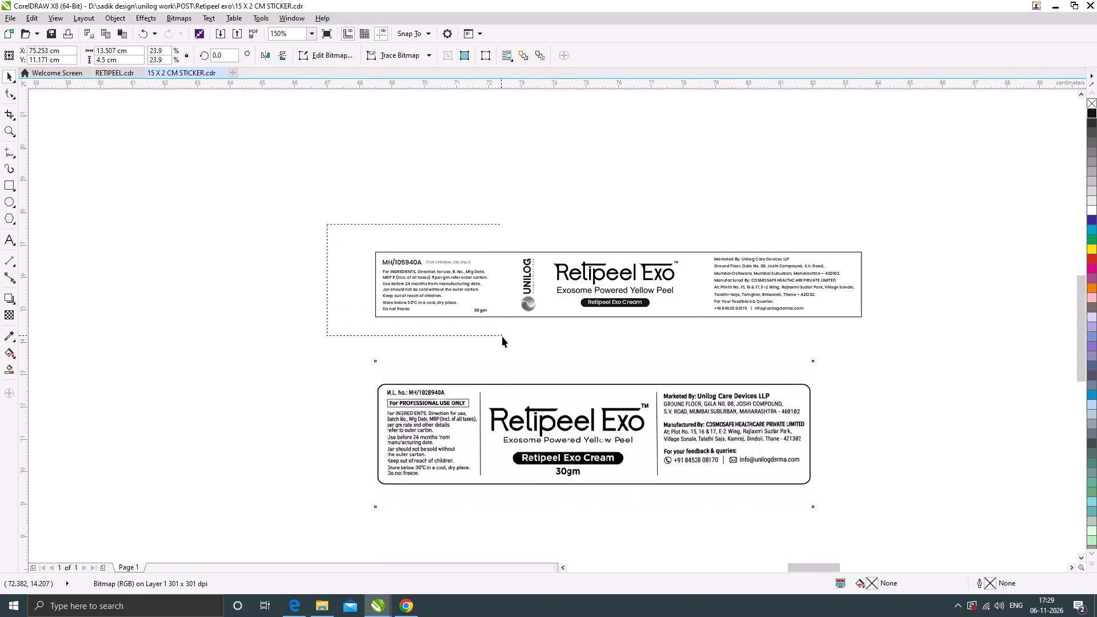
{"action": "left_click_drag", "start_coordinate": [502, 336], "coordinate": [514, 335]}
{"action": "scroll", "coordinate": [470, 274], "scroll_direction": "up", "scroll_amount": 1}
{"action": "left_click_drag", "start_coordinate": [471, 267], "coordinate": [495, 266]}
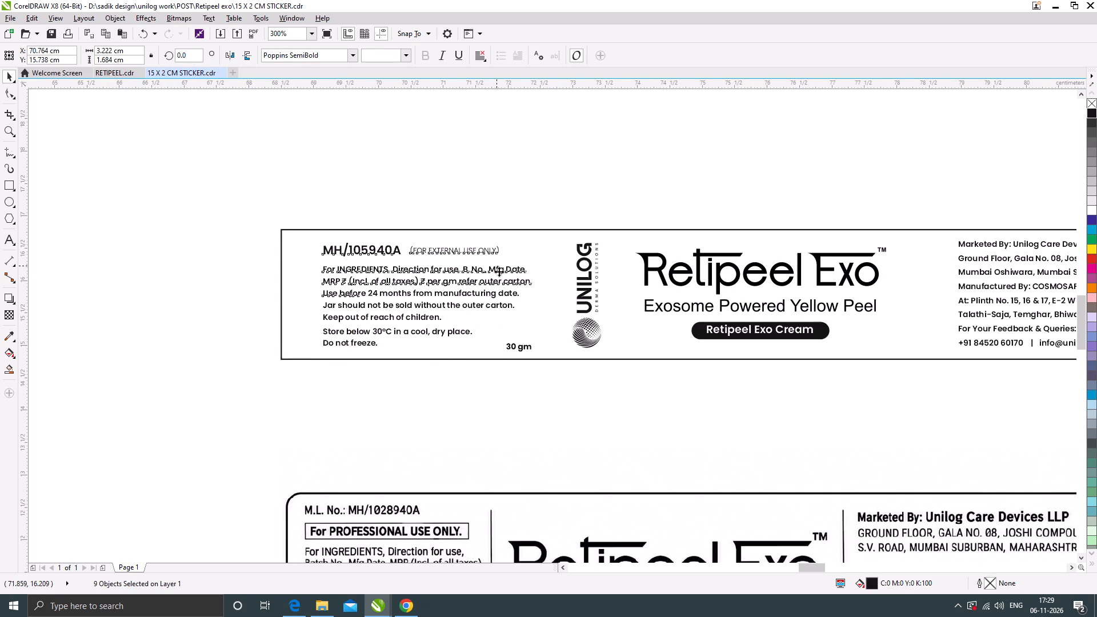
{"action": "scroll", "coordinate": [429, 260], "scroll_direction": "down", "scroll_amount": 1}
Move the company details text block left by about 0.28 cm, away from the sticker's right edge.
{"action": "left_click_drag", "start_coordinate": [863, 337], "coordinate": [828, 307]}
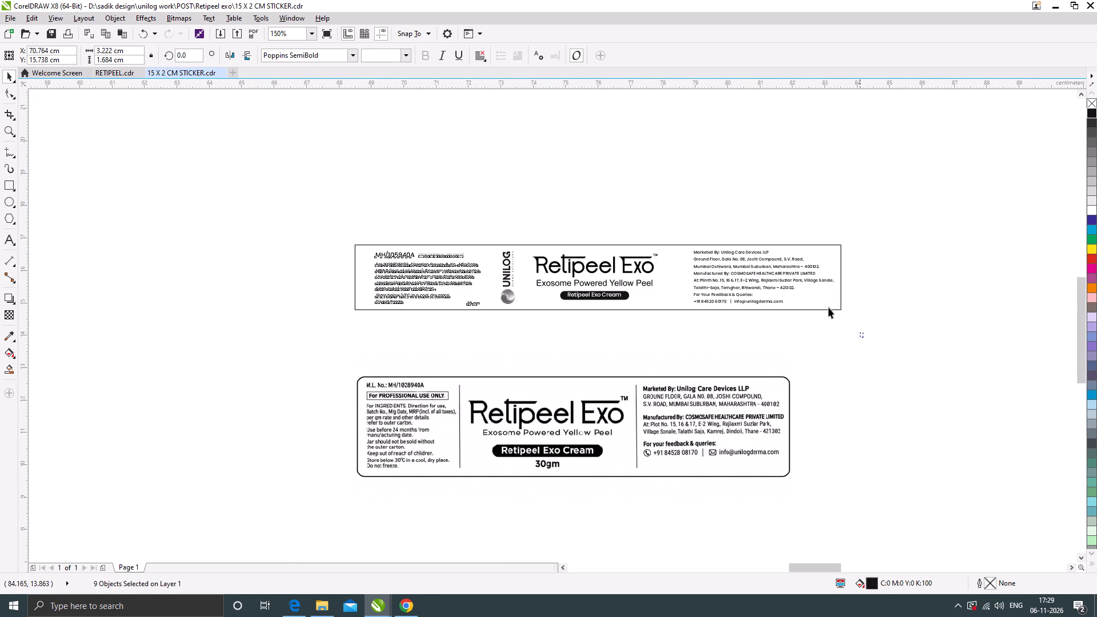
{"action": "left_click_drag", "start_coordinate": [828, 307], "coordinate": [675, 207]}
{"action": "scroll", "coordinate": [704, 255], "scroll_direction": "up", "scroll_amount": 1}
{"action": "left_click_drag", "start_coordinate": [714, 249], "coordinate": [696, 249]}
{"action": "scroll", "coordinate": [703, 251], "scroll_direction": "down", "scroll_amount": 1}
{"action": "left_click", "coordinate": [736, 343]}
Lower the "Retipeel Exo Cream" bar and its text together slightly, to about Y 15.20 cm.
{"action": "scroll", "coordinate": [615, 270], "scroll_direction": "up", "scroll_amount": 1}
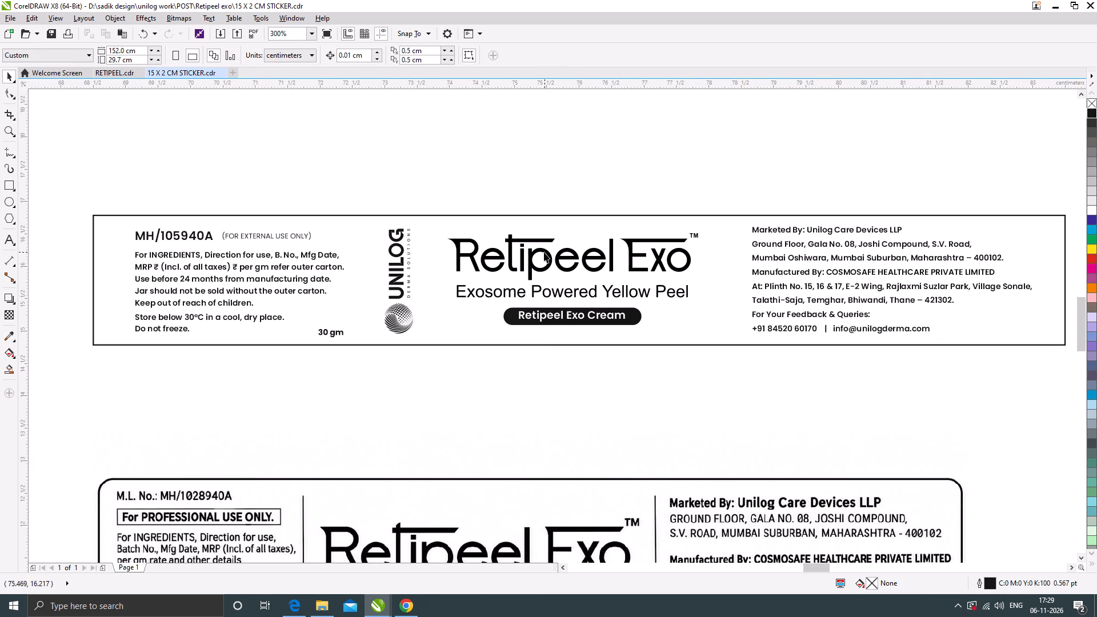
{"action": "left_click", "coordinate": [568, 320]}
{"action": "scroll", "coordinate": [580, 319], "scroll_direction": "up", "scroll_amount": 1}
{"action": "left_click_drag", "start_coordinate": [744, 399], "coordinate": [418, 283]}
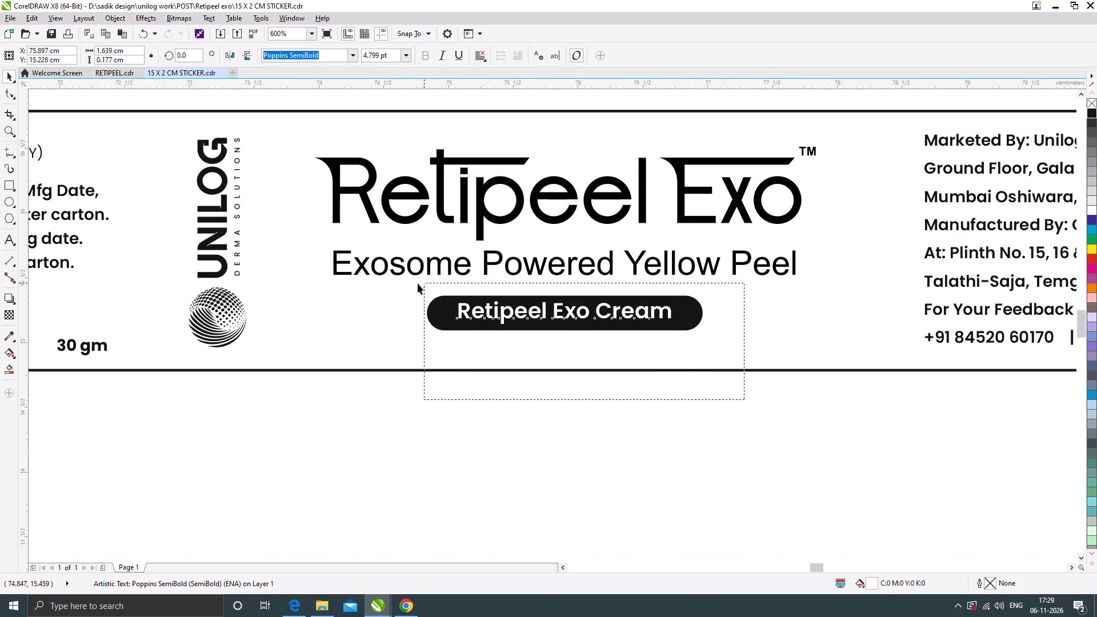
{"action": "left_click_drag", "start_coordinate": [418, 283], "coordinate": [396, 283]}
{"action": "scroll", "coordinate": [619, 297], "scroll_direction": "up", "scroll_amount": 1}
{"action": "left_click_drag", "start_coordinate": [642, 308], "coordinate": [642, 316]}
{"action": "scroll", "coordinate": [587, 331], "scroll_direction": "down", "scroll_amount": 3}
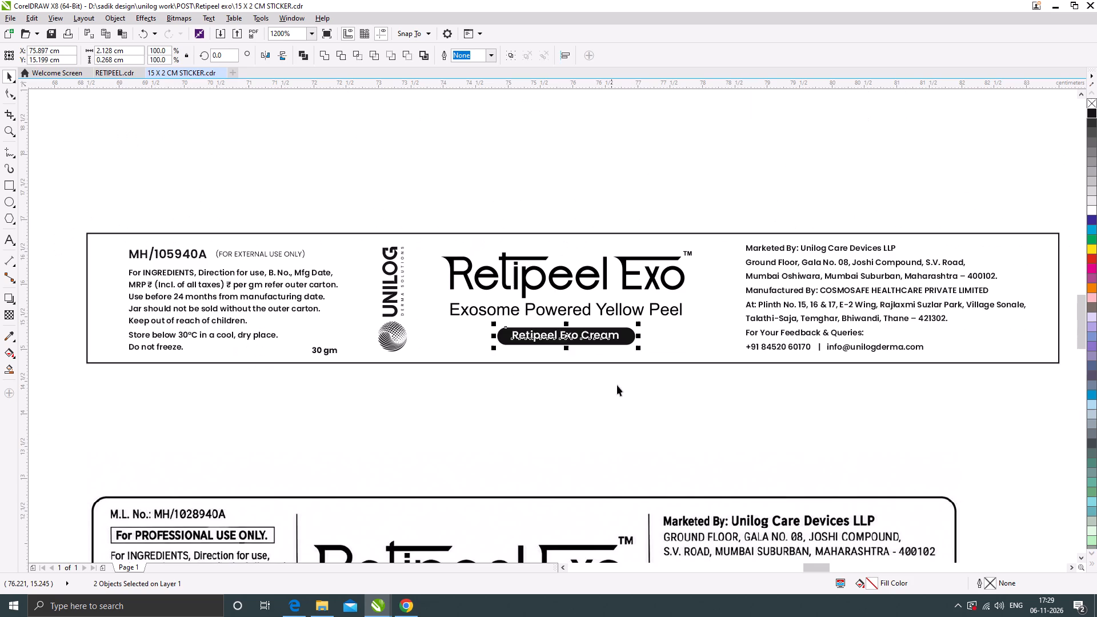
{"action": "left_click", "coordinate": [633, 399]}
Duplicate the black rounded name bar without its text onto the "30 gm" text, at about X 72.38 cm, Y 14.98 cm.
{"action": "scroll", "coordinate": [336, 367], "scroll_direction": "up", "scroll_amount": 1}
{"action": "left_click", "coordinate": [912, 299]}
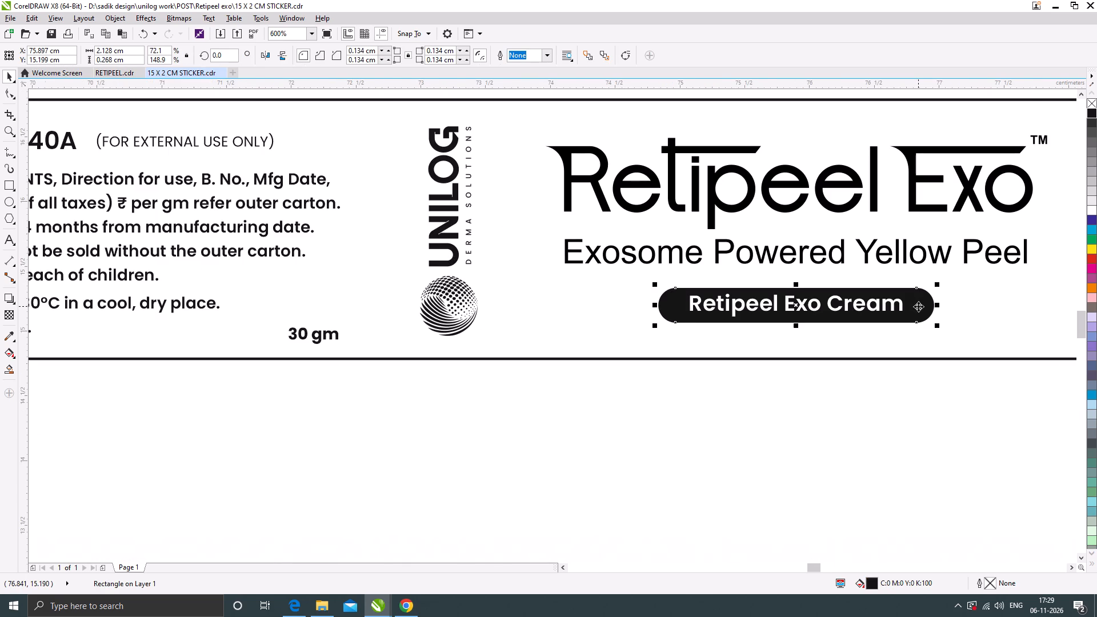
{"action": "scroll", "coordinate": [918, 306], "scroll_direction": "down", "scroll_amount": 1}
{"action": "left_click_drag", "start_coordinate": [922, 305], "coordinate": [698, 320]}
{"action": "right_click", "coordinate": [700, 320]}
{"action": "scroll", "coordinate": [706, 316], "scroll_direction": "up", "scroll_amount": 1}
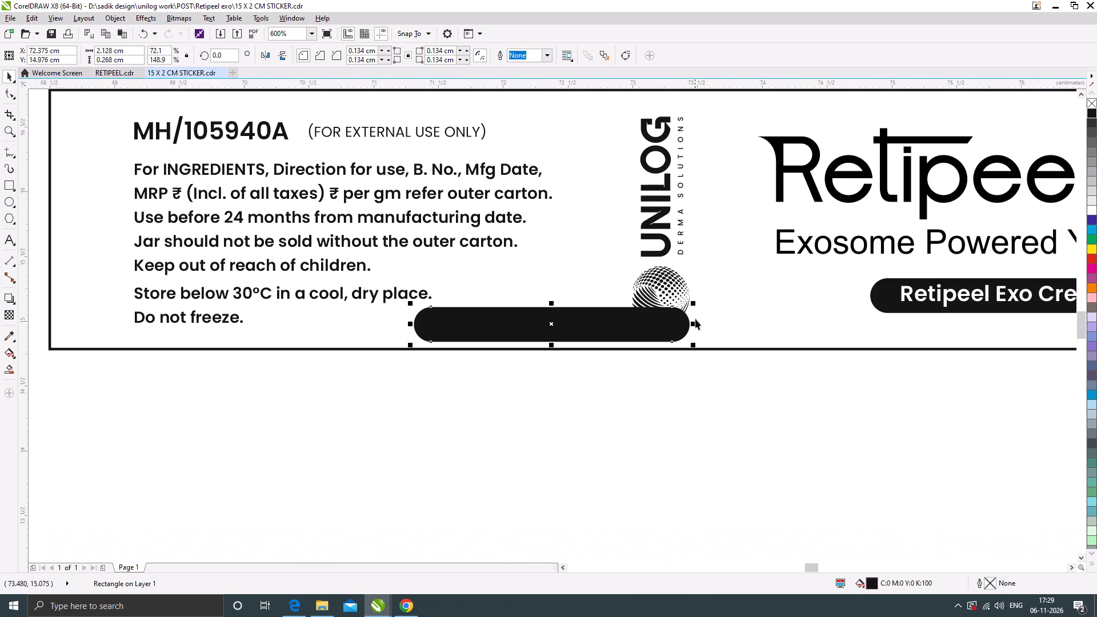
Shrink the duplicated black rounded bar to about 0.53 x 0.17 cm and place it over the "30 gm" text.
{"action": "left_click_drag", "start_coordinate": [696, 301], "coordinate": [460, 314]}
{"action": "scroll", "coordinate": [442, 348], "scroll_direction": "up", "scroll_amount": 1}
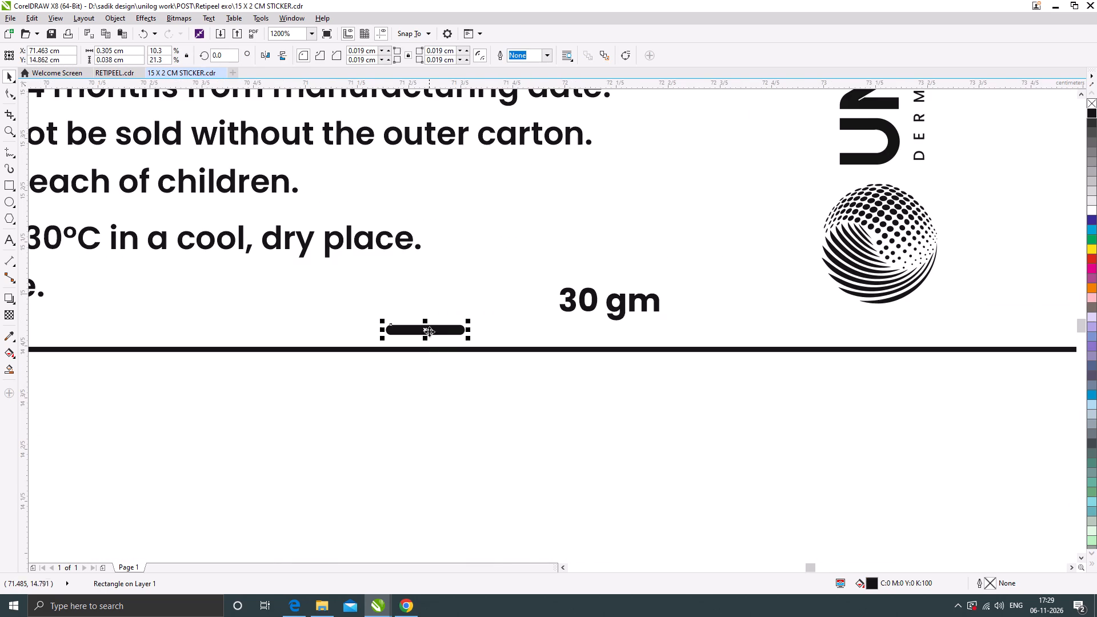
{"action": "left_click_drag", "start_coordinate": [426, 322], "coordinate": [435, 311]}
{"action": "left_click_drag", "start_coordinate": [444, 325], "coordinate": [567, 306]}
{"action": "left_click_drag", "start_coordinate": [595, 287], "coordinate": [653, 268]}
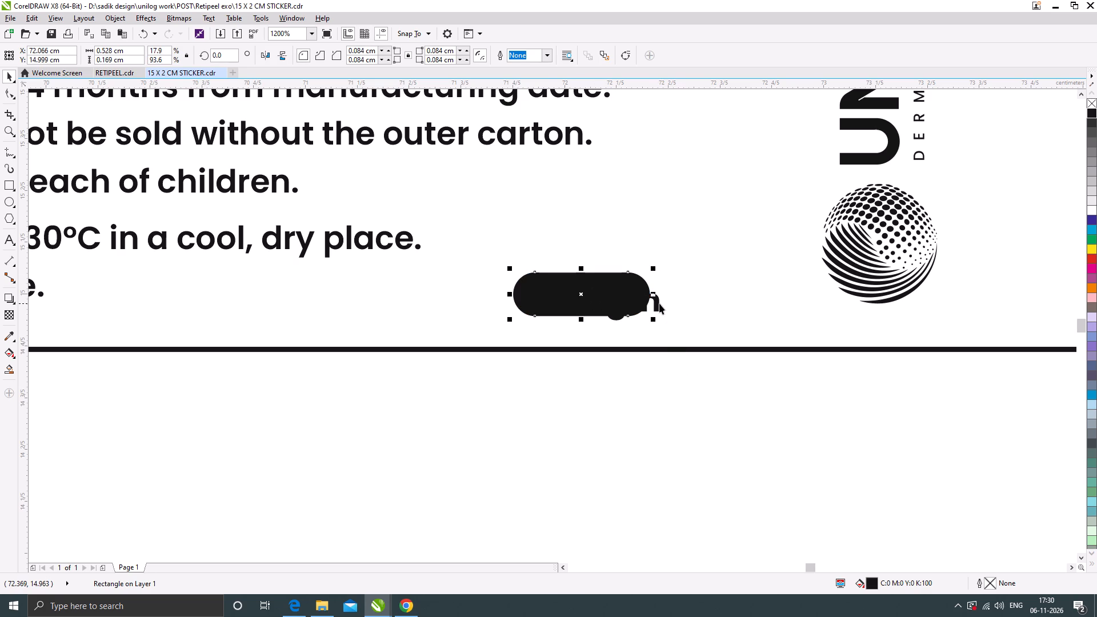
Fill the "30 gm" text with white and bring it in front of the small black bar.
{"action": "left_click", "coordinate": [658, 303]}
{"action": "left_click", "coordinate": [1094, 209]}
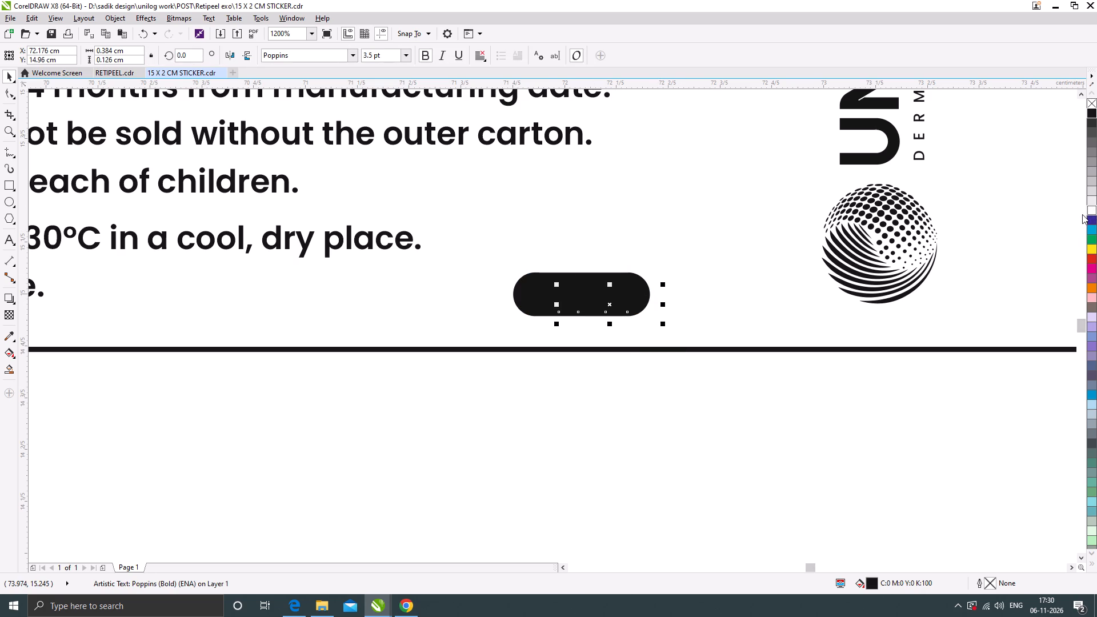
{"action": "key", "text": "ctrl+x"}
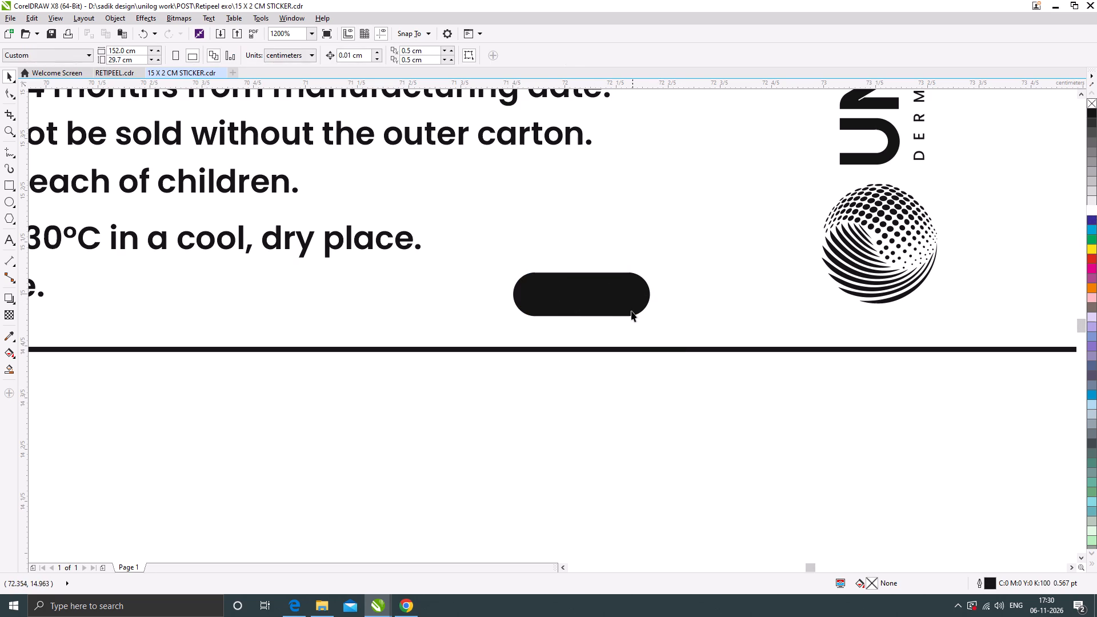
{"action": "key", "text": "ctrl+z"}
{"action": "key", "text": "ctrl+x"}
{"action": "key", "text": "ctrl+v"}
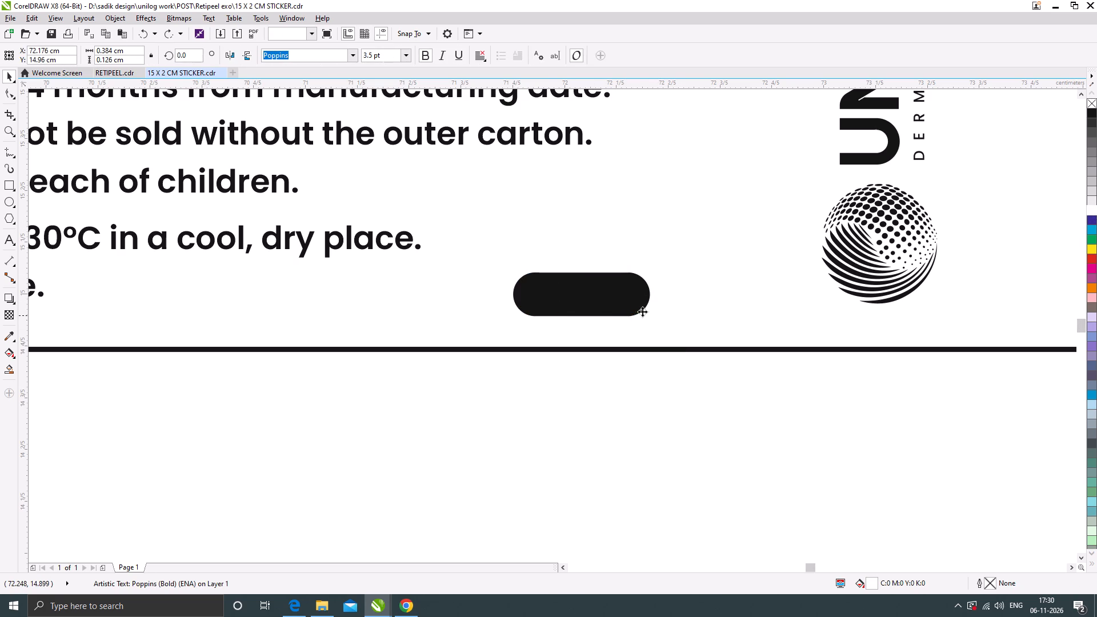
Align the "30 gm" text and its small black bar on their horizontal and vertical centres.
{"action": "scroll", "coordinate": [651, 301], "scroll_direction": "up", "scroll_amount": 1}
{"action": "left_click_drag", "start_coordinate": [631, 303], "coordinate": [572, 289]}
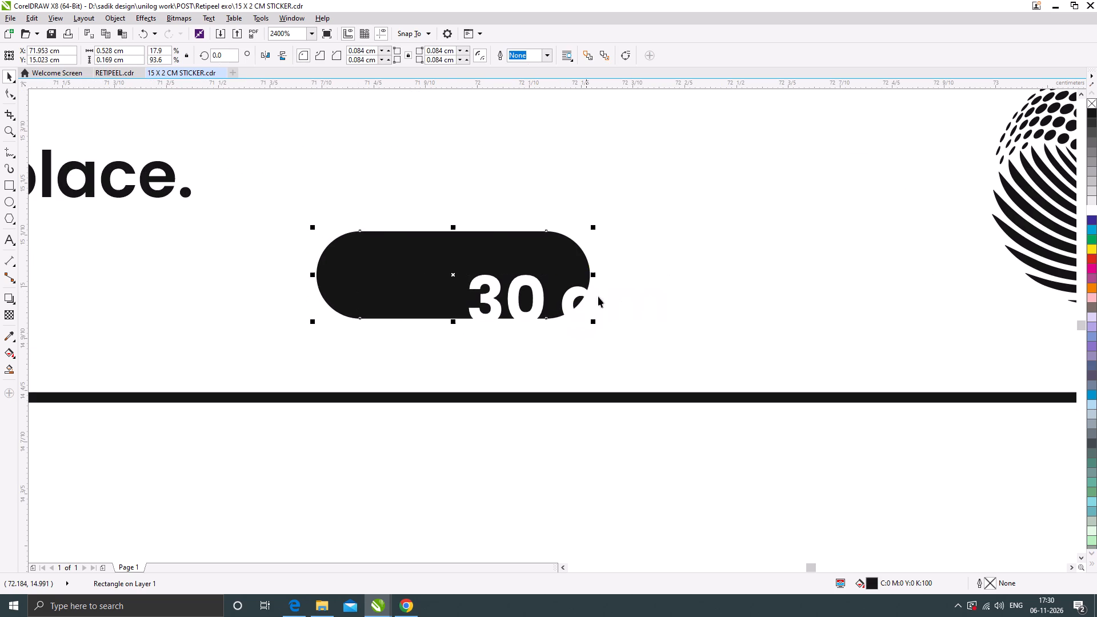
{"action": "key", "text": "ctrl+z"}
{"action": "left_click_drag", "start_coordinate": [734, 440], "coordinate": [350, 221]}
{"action": "key", "text": "c"}
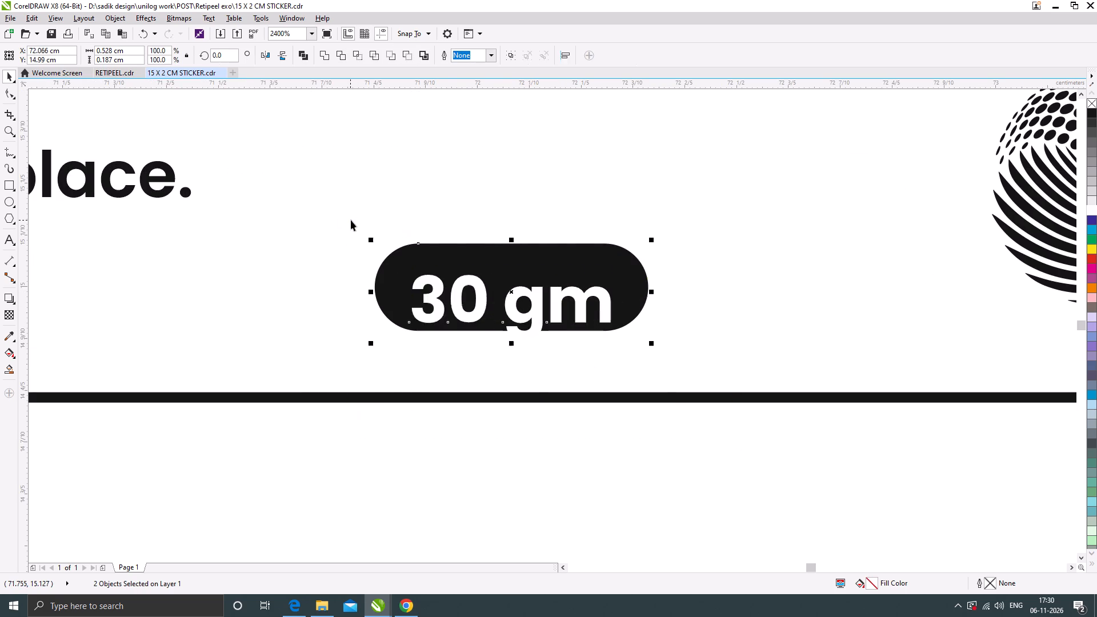
{"action": "key", "text": "e"}
{"action": "scroll", "coordinate": [505, 299], "scroll_direction": "down", "scroll_amount": 2}
{"action": "left_click", "coordinate": [565, 372]}
Lower the "30 gm" text slightly within its bar, to about Y 14.99 cm.
{"action": "scroll", "coordinate": [513, 291], "scroll_direction": "up", "scroll_amount": 3}
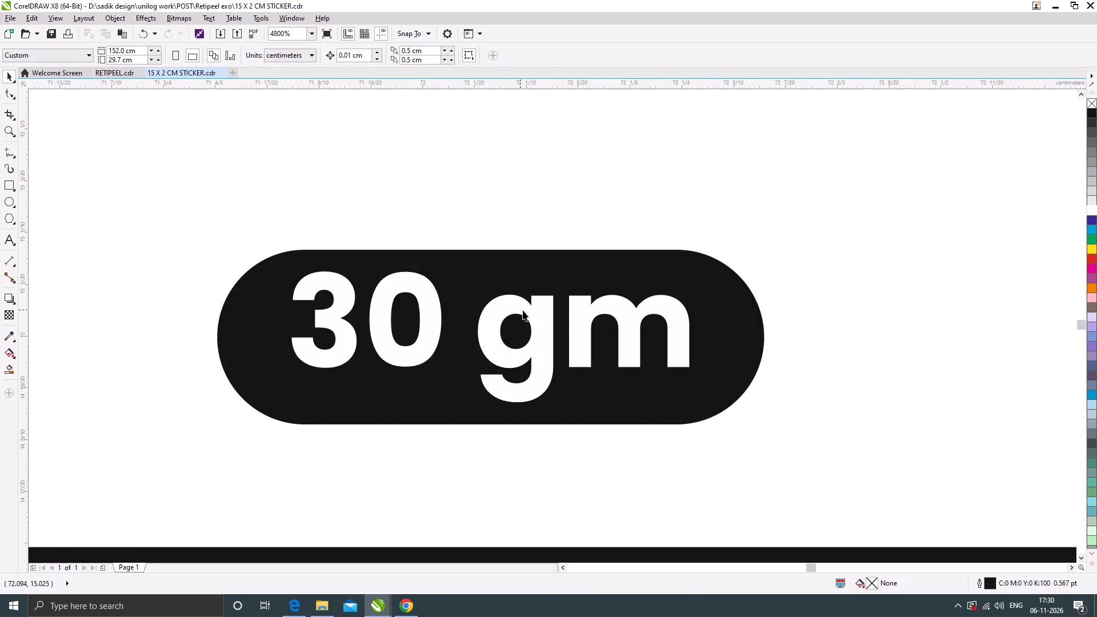
{"action": "left_click_drag", "start_coordinate": [531, 311], "coordinate": [531, 318]}
{"action": "scroll", "coordinate": [515, 289], "scroll_direction": "down", "scroll_amount": 6}
{"action": "left_click", "coordinate": [556, 383]}
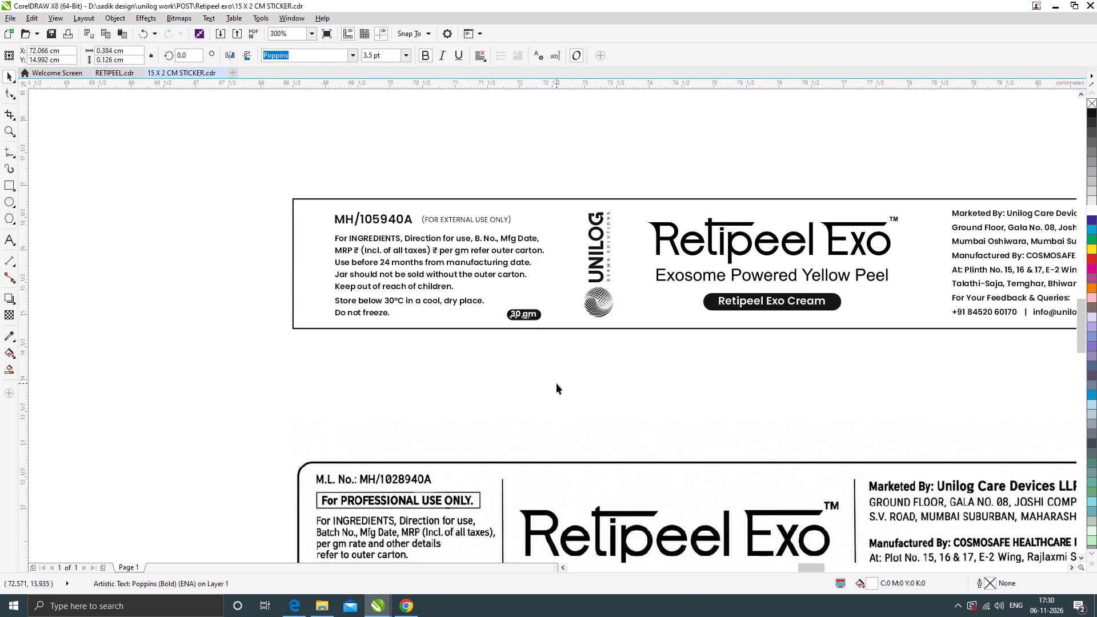
{"action": "left_click_drag", "start_coordinate": [561, 344], "coordinate": [485, 297]}
{"action": "scroll", "coordinate": [530, 314], "scroll_direction": "up", "scroll_amount": 2}
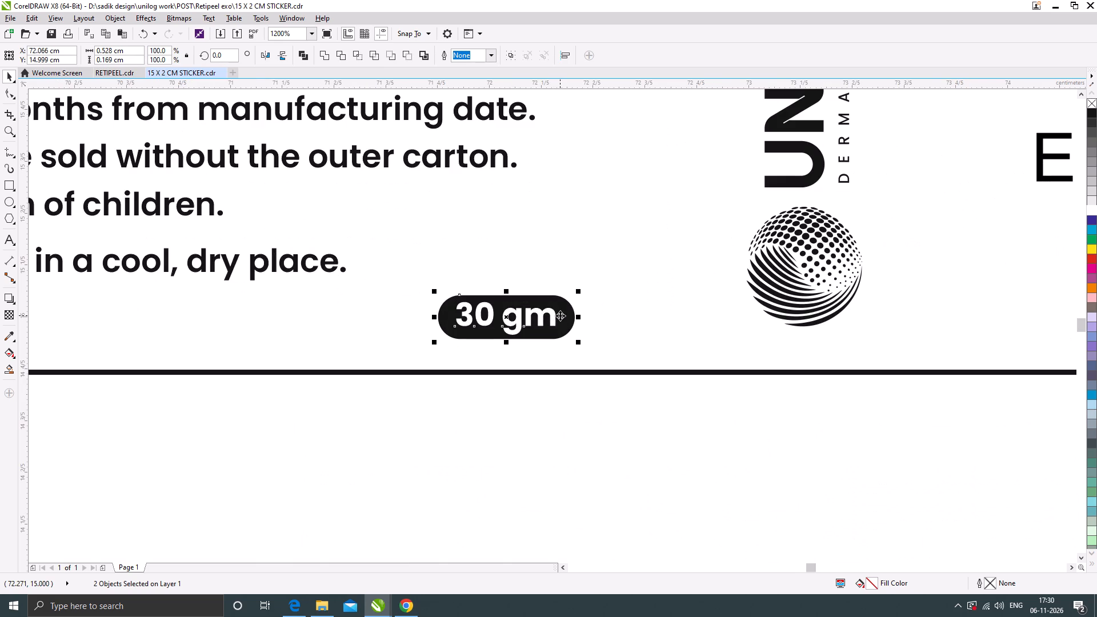
{"action": "scroll", "coordinate": [551, 315], "scroll_direction": "down", "scroll_amount": 3}
{"action": "left_click", "coordinate": [572, 367]}
Enlarge the vertical UNILOG logo proportionally to about 0.48 x 1.74 cm.
{"action": "scroll", "coordinate": [502, 303], "scroll_direction": "down", "scroll_amount": 1}
{"action": "left_click", "coordinate": [563, 303]}
{"action": "scroll", "coordinate": [564, 281], "scroll_direction": "up", "scroll_amount": 2}
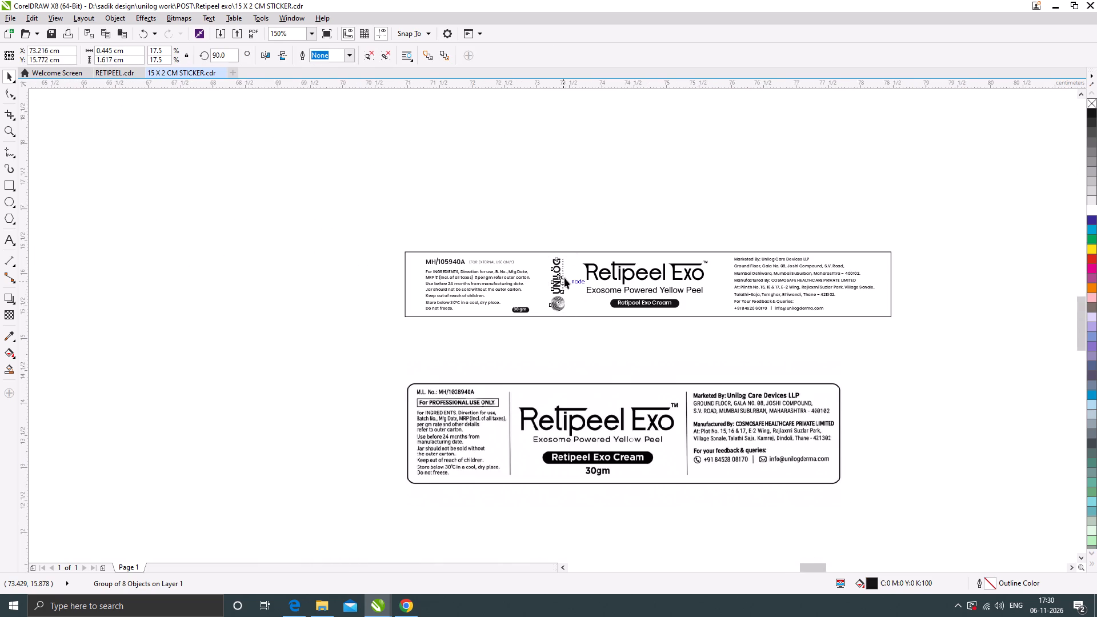
{"action": "scroll", "coordinate": [565, 201], "scroll_direction": "up", "scroll_amount": 1}
{"action": "left_click_drag", "start_coordinate": [572, 177], "coordinate": [578, 170]}
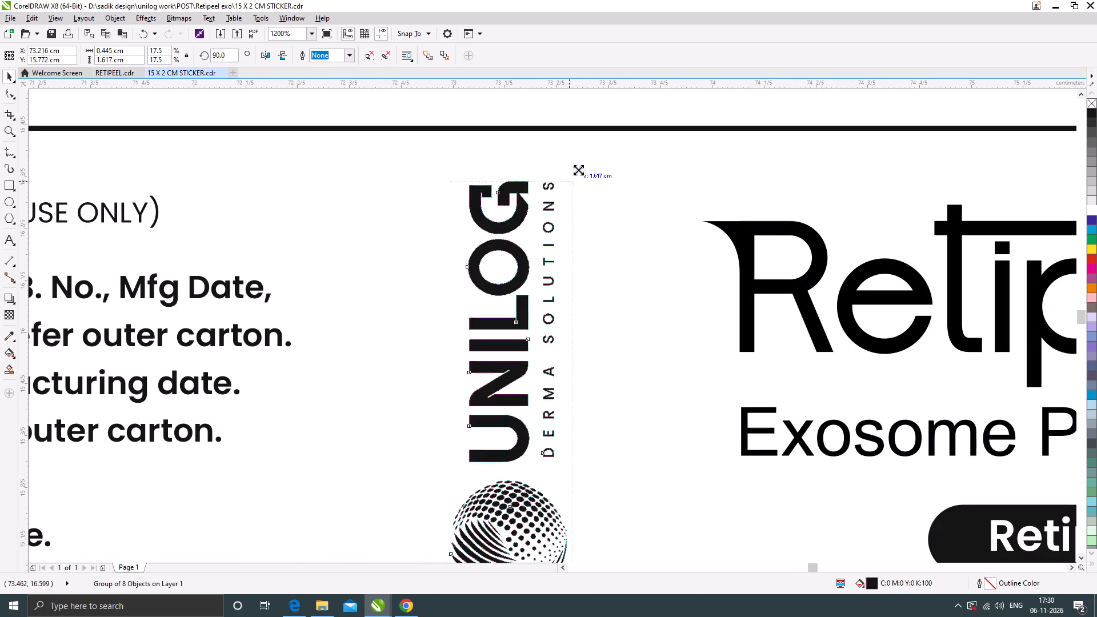
{"action": "left_click_drag", "start_coordinate": [578, 170], "coordinate": [584, 161]}
{"action": "scroll", "coordinate": [539, 191], "scroll_direction": "down", "scroll_amount": 3}
{"action": "left_click", "coordinate": [587, 364]}
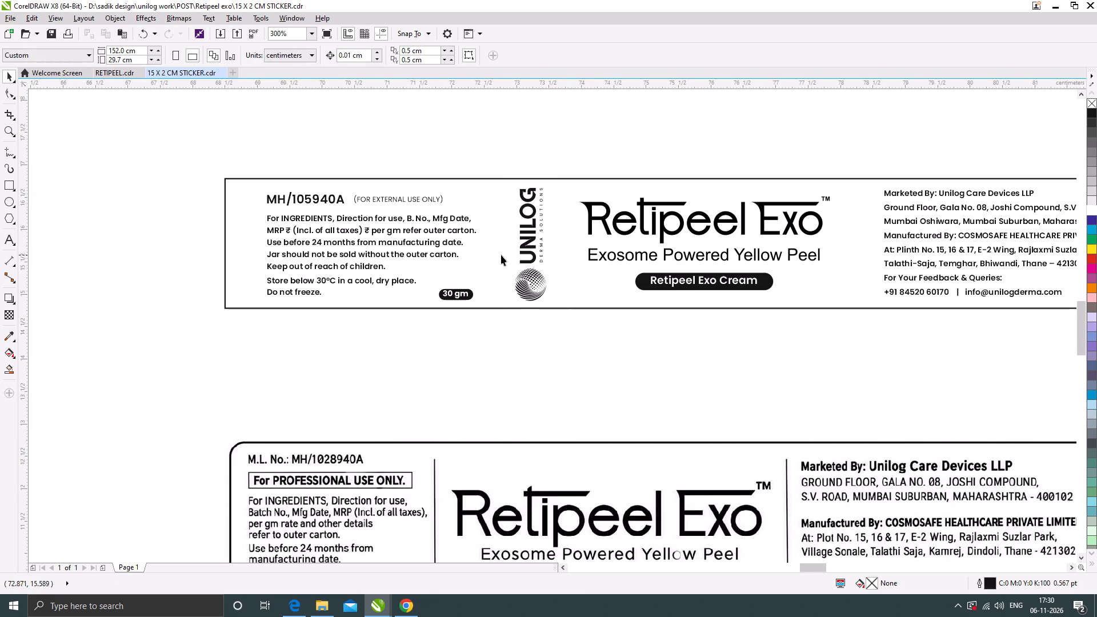
Move the Retipeel Exo branding, tagline and name bar together slightly right, to about X 75.99 cm.
{"action": "scroll", "coordinate": [499, 260], "scroll_direction": "down", "scroll_amount": 2}
{"action": "scroll", "coordinate": [511, 258], "scroll_direction": "up", "scroll_amount": 5}
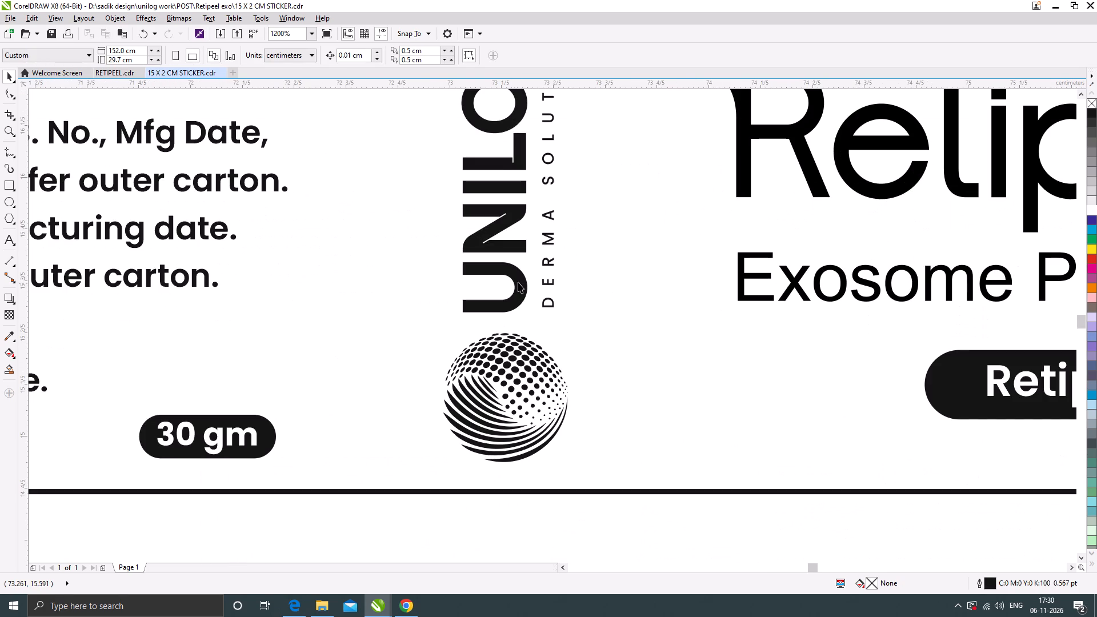
{"action": "scroll", "coordinate": [521, 279], "scroll_direction": "down", "scroll_amount": 3}
{"action": "left_click", "coordinate": [578, 318]}
{"action": "scroll", "coordinate": [650, 290], "scroll_direction": "up", "scroll_amount": 1}
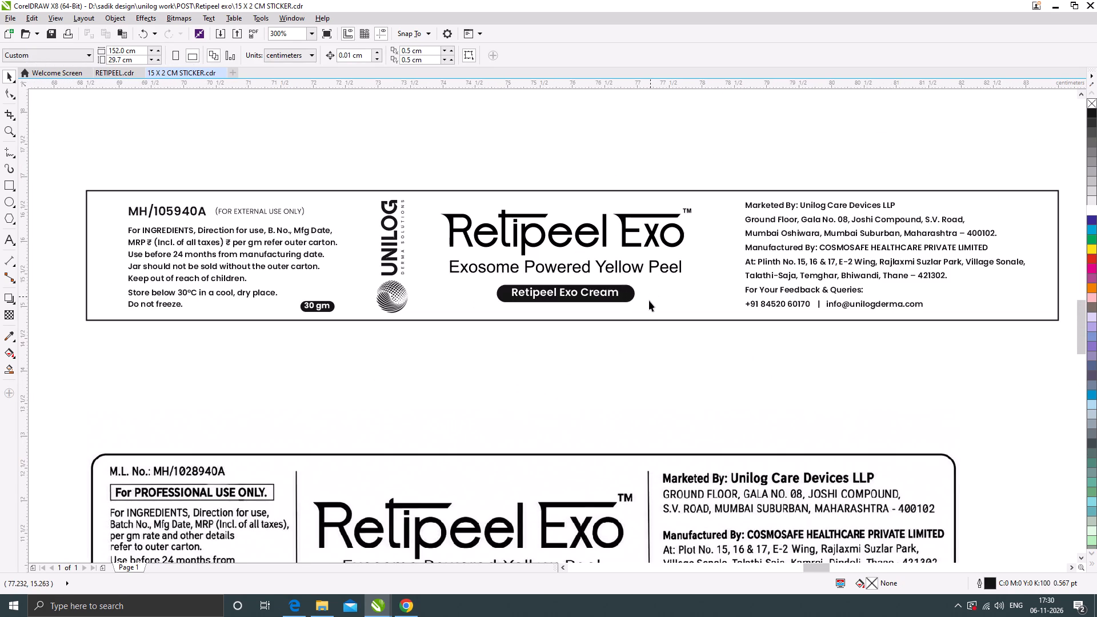
{"action": "scroll", "coordinate": [612, 293], "scroll_direction": "down", "scroll_amount": 1}
{"action": "left_click_drag", "start_coordinate": [667, 330], "coordinate": [514, 216]}
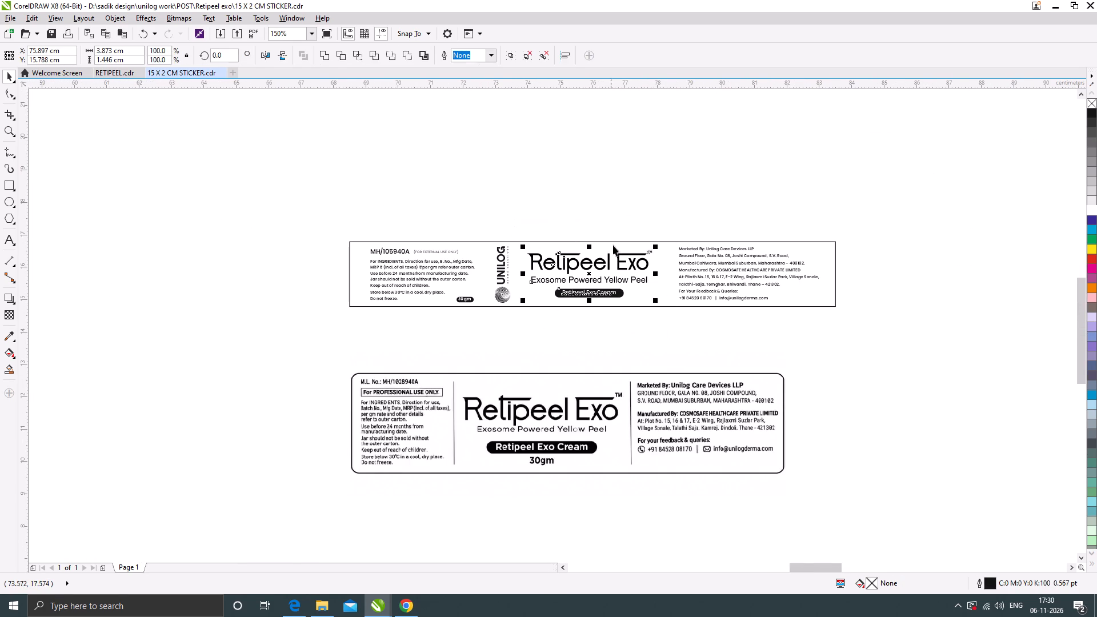
{"action": "scroll", "coordinate": [634, 259], "scroll_direction": "up", "scroll_amount": 3}
{"action": "left_click_drag", "start_coordinate": [630, 277], "coordinate": [638, 278]}
{"action": "scroll", "coordinate": [604, 229], "scroll_direction": "down", "scroll_amount": 2}
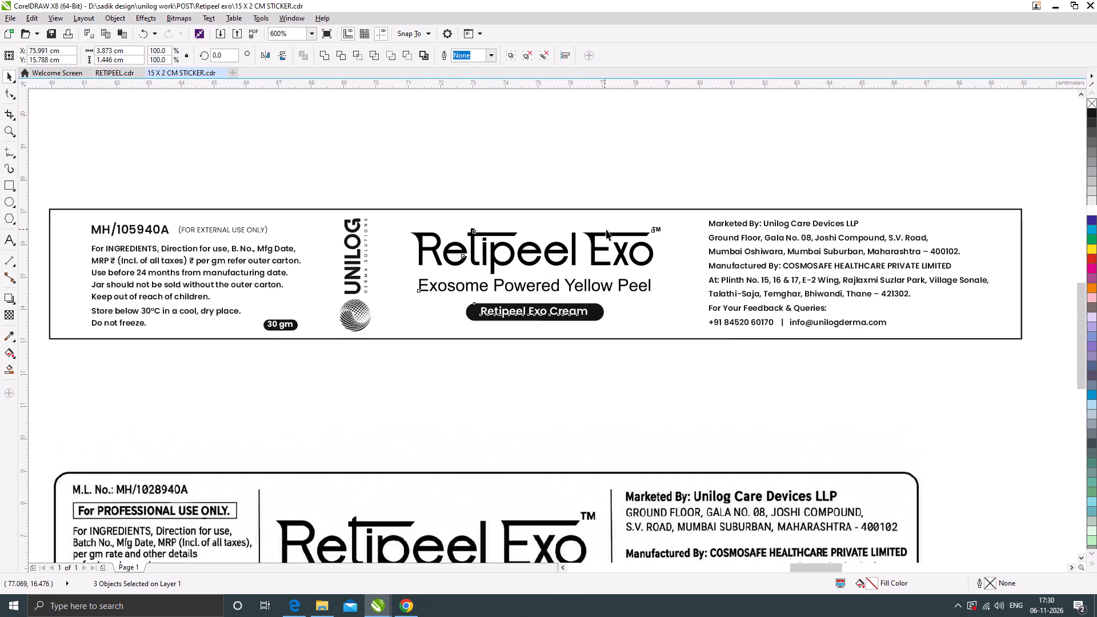
{"action": "left_click", "coordinate": [756, 303]}
{"action": "left_click", "coordinate": [875, 304]}
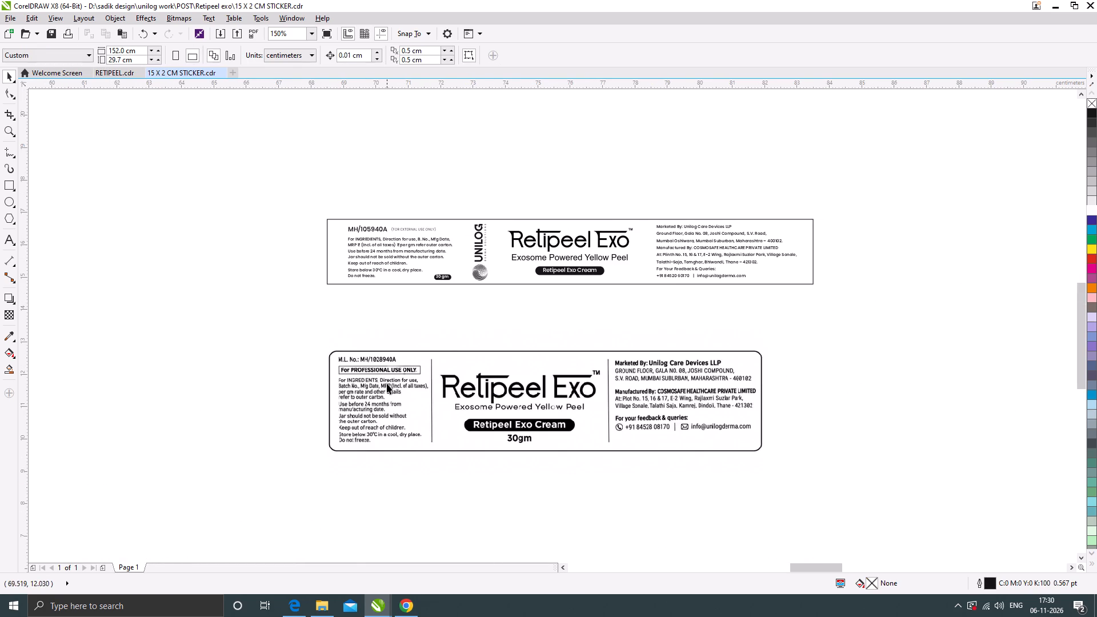
Delete the rounded reference label below the sticker and save the file.
{"action": "left_click", "coordinate": [387, 383]}
{"action": "key", "text": "Delete"}
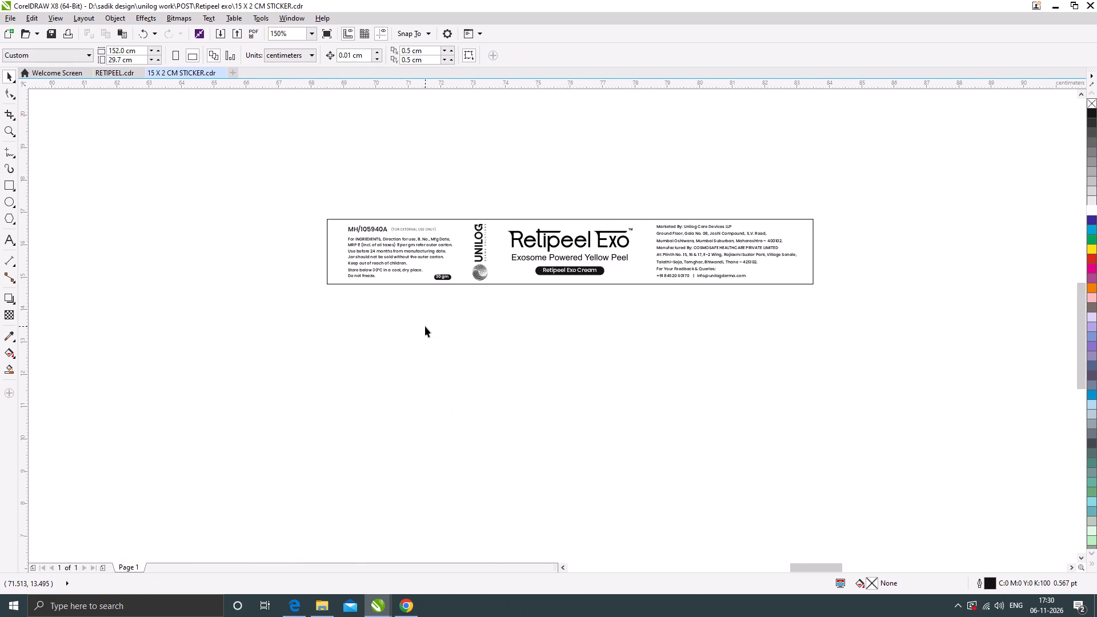
{"action": "key", "text": "ctrl+s"}
Duplicate the whole sticker directly above the original, about 2.65 cm higher.
{"action": "scroll", "coordinate": [514, 361], "scroll_direction": "down", "scroll_amount": 1}
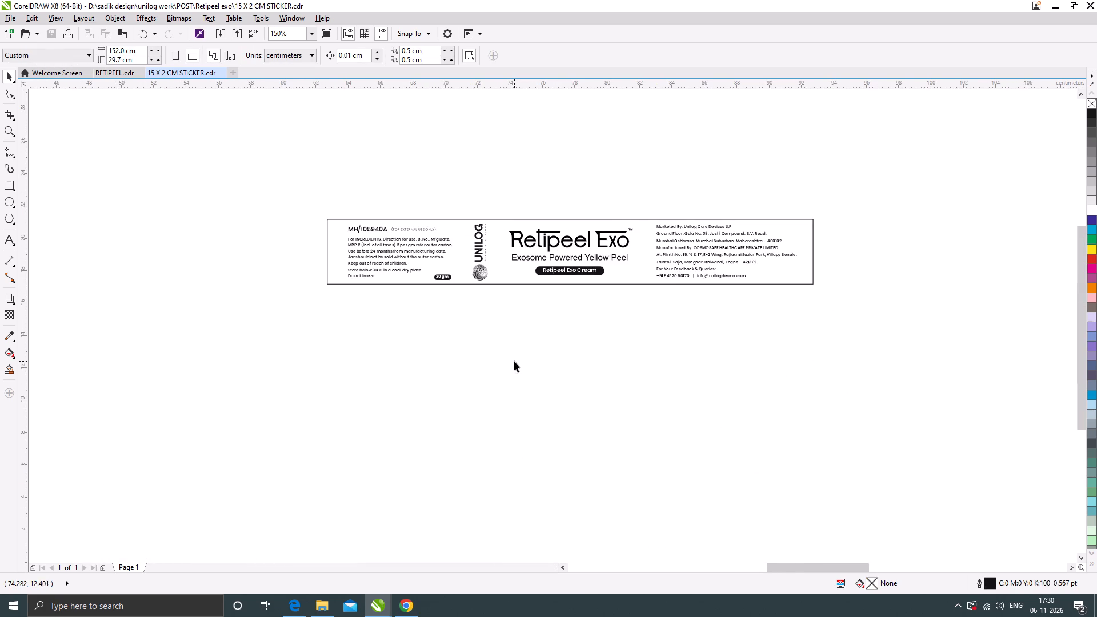
{"action": "left_click_drag", "start_coordinate": [362, 269], "coordinate": [791, 374]}
{"action": "left_click_drag", "start_coordinate": [583, 312], "coordinate": [575, 270]}
{"action": "right_click", "coordinate": [575, 270], "text": "shift"}
{"action": "left_click", "coordinate": [742, 319]}
Move the upper sticker's UNILOG logo out above the sticker and set its rotation angle to 0 degrees.
{"action": "scroll", "coordinate": [493, 247], "scroll_direction": "up", "scroll_amount": 1}
{"action": "left_click_drag", "start_coordinate": [506, 270], "coordinate": [473, 173]}
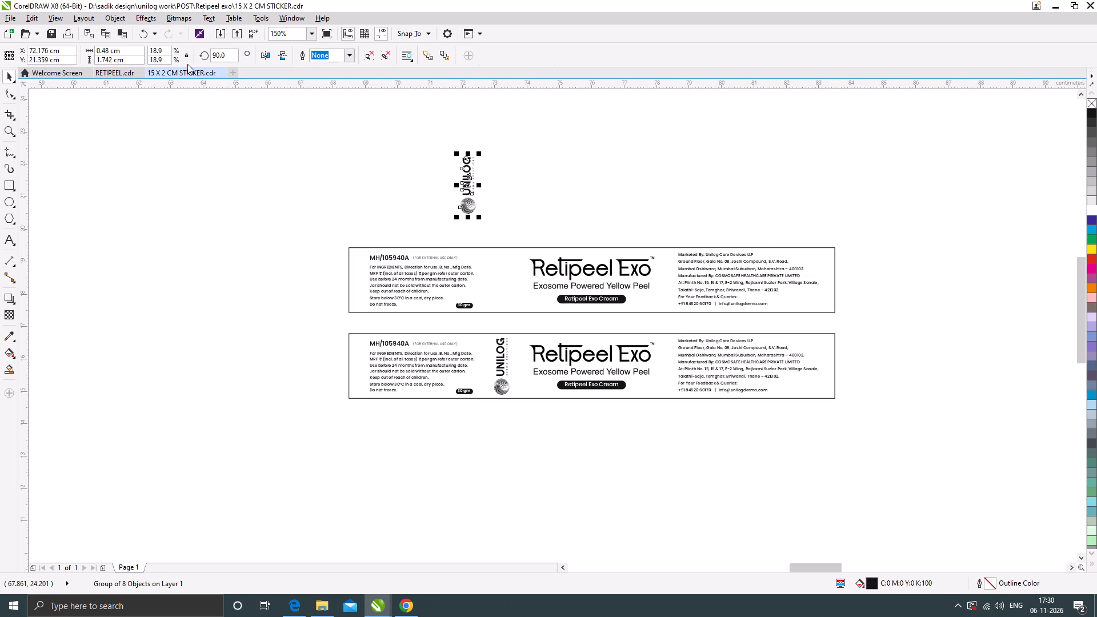
{"action": "left_click_drag", "start_coordinate": [230, 58], "coordinate": [203, 62]}
{"action": "type", "text": "00"}
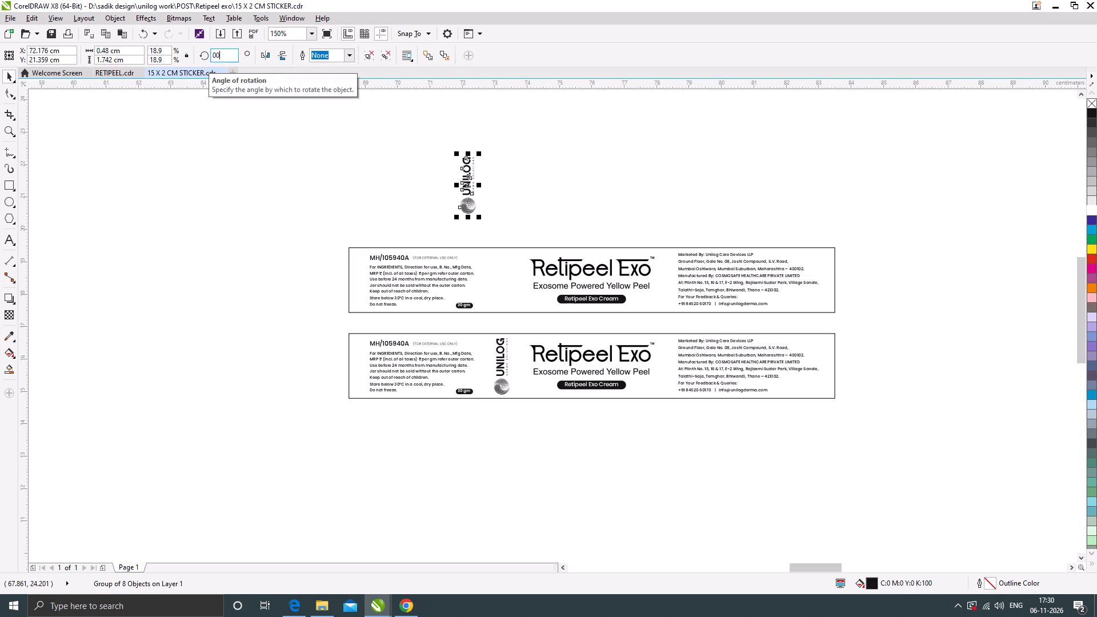
{"action": "key", "text": "Return"}
{"action": "left_click", "coordinate": [627, 193]}
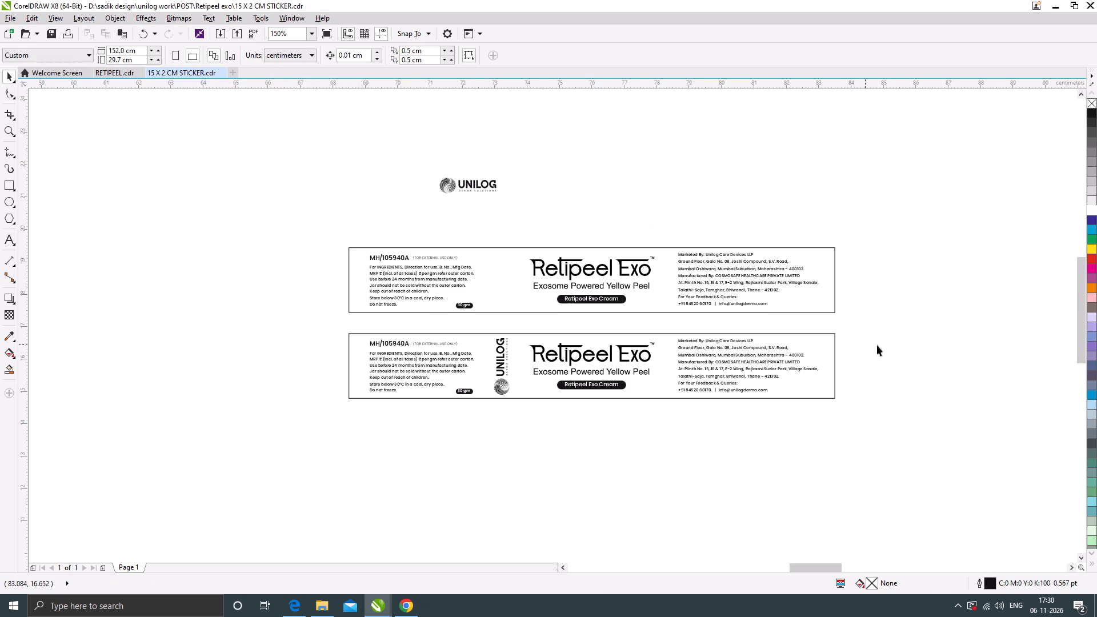
Move the upper sticker's company details text block right, to about X 81.01 cm.
{"action": "left_click_drag", "start_coordinate": [882, 324], "coordinate": [664, 219]}
{"action": "scroll", "coordinate": [764, 265], "scroll_direction": "up", "scroll_amount": 1}
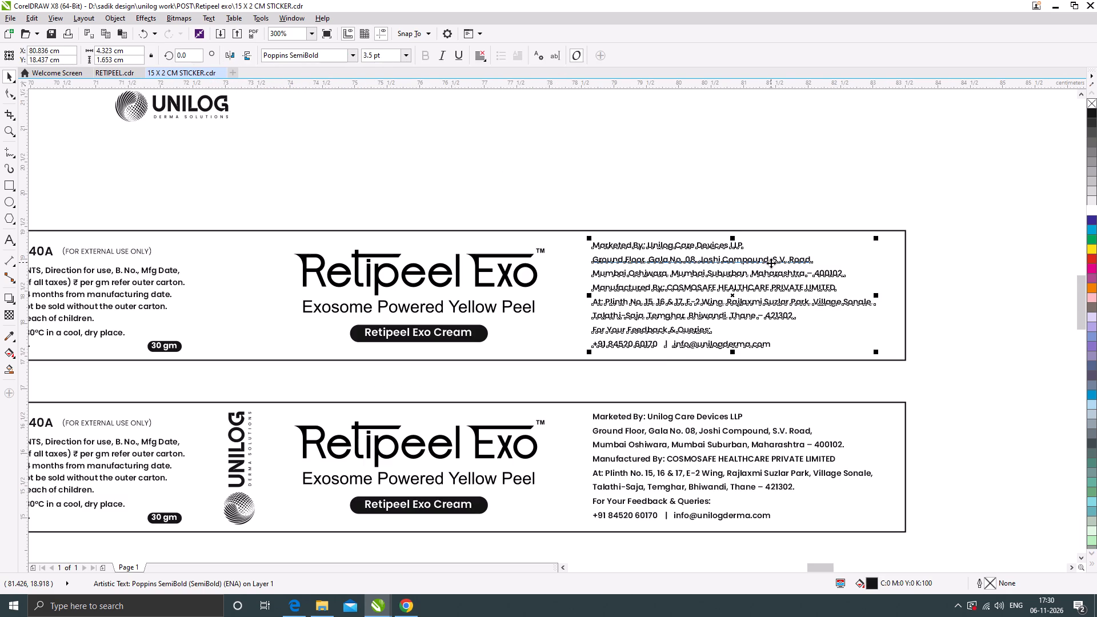
{"action": "left_click_drag", "start_coordinate": [774, 262], "coordinate": [785, 261]}
{"action": "left_click", "coordinate": [992, 348]}
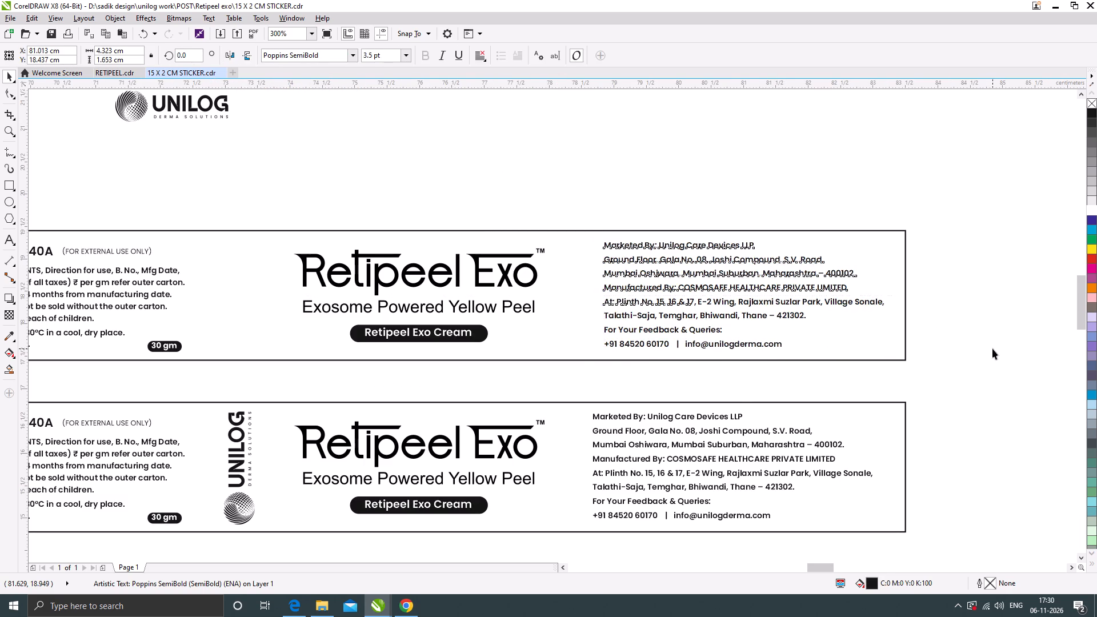
Move the upper sticker's product information block with "30 gm" left, to about X 70.40 cm.
{"action": "scroll", "coordinate": [670, 258], "scroll_direction": "down", "scroll_amount": 1}
{"action": "scroll", "coordinate": [346, 274], "scroll_direction": "up", "scroll_amount": 1}
{"action": "left_click_drag", "start_coordinate": [276, 189], "coordinate": [528, 348]}
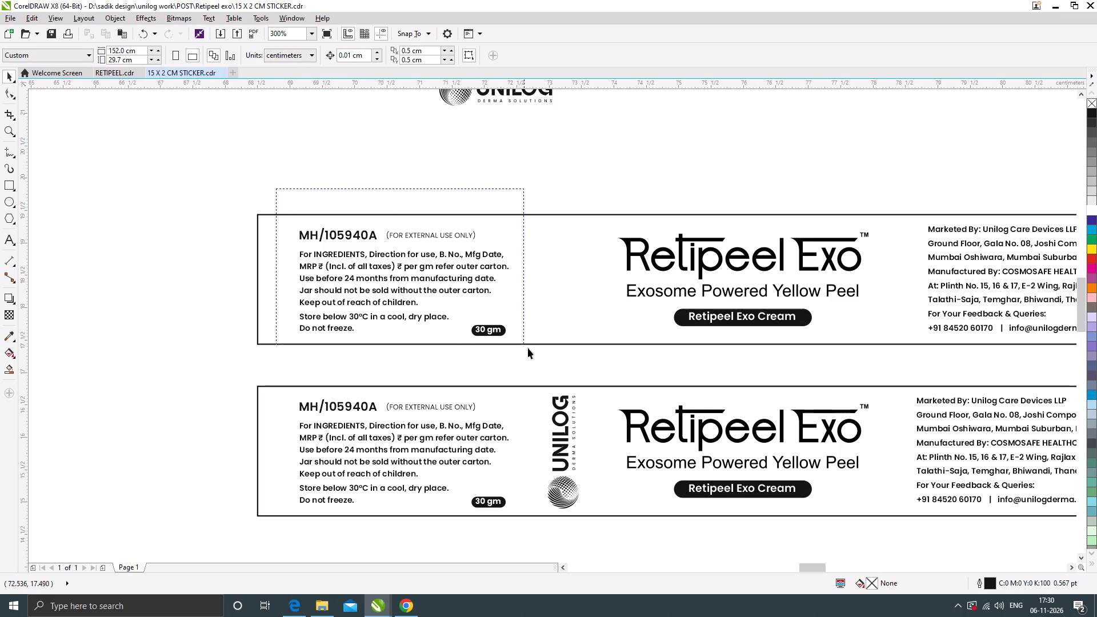
{"action": "left_click_drag", "start_coordinate": [528, 348], "coordinate": [551, 353]}
{"action": "left_click_drag", "start_coordinate": [362, 235], "coordinate": [338, 232]}
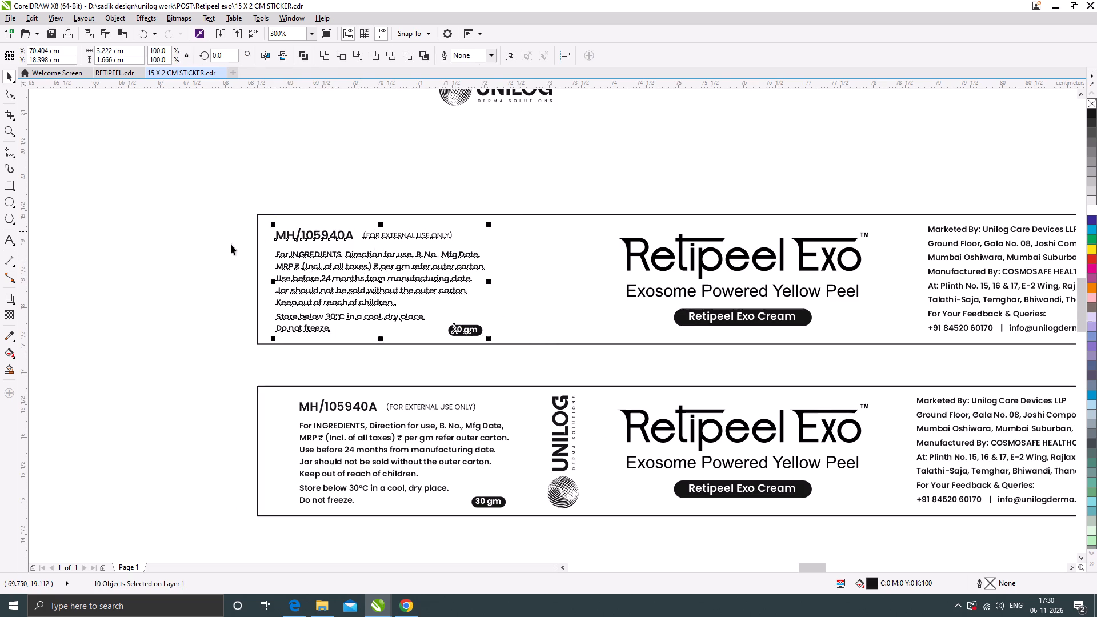
{"action": "left_click", "coordinate": [198, 248]}
Move the horizontal UNILOG logo closer above the upper sticker, to about X 72.58 cm, Y 20.48 cm.
{"action": "scroll", "coordinate": [494, 277], "scroll_direction": "down", "scroll_amount": 1}
{"action": "left_click_drag", "start_coordinate": [521, 185], "coordinate": [583, 239]}
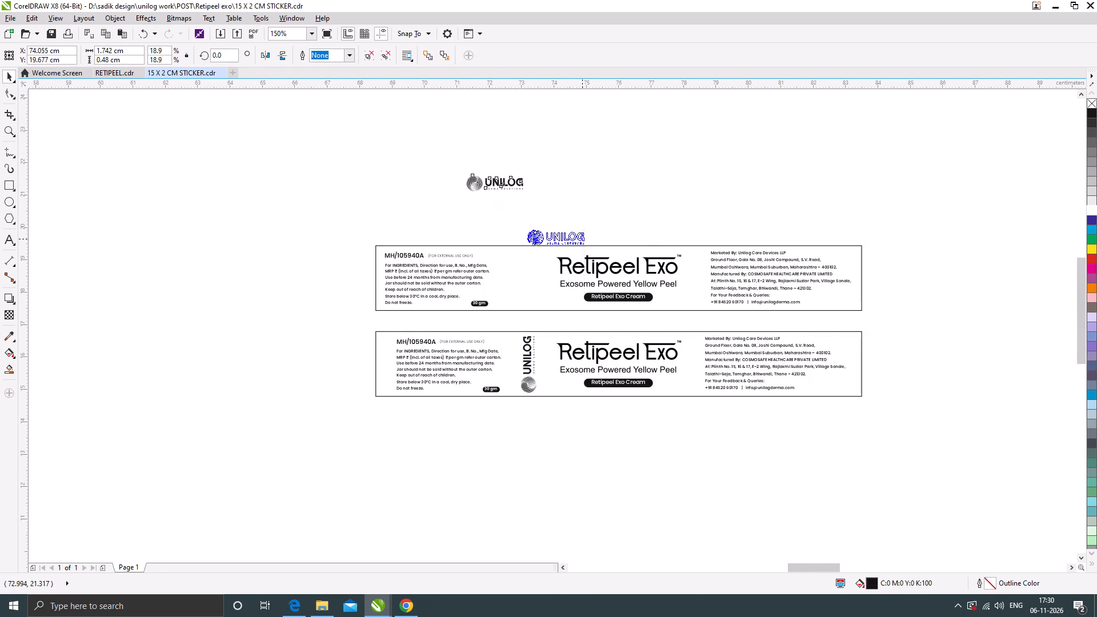
{"action": "left_click_drag", "start_coordinate": [583, 239], "coordinate": [557, 285]}
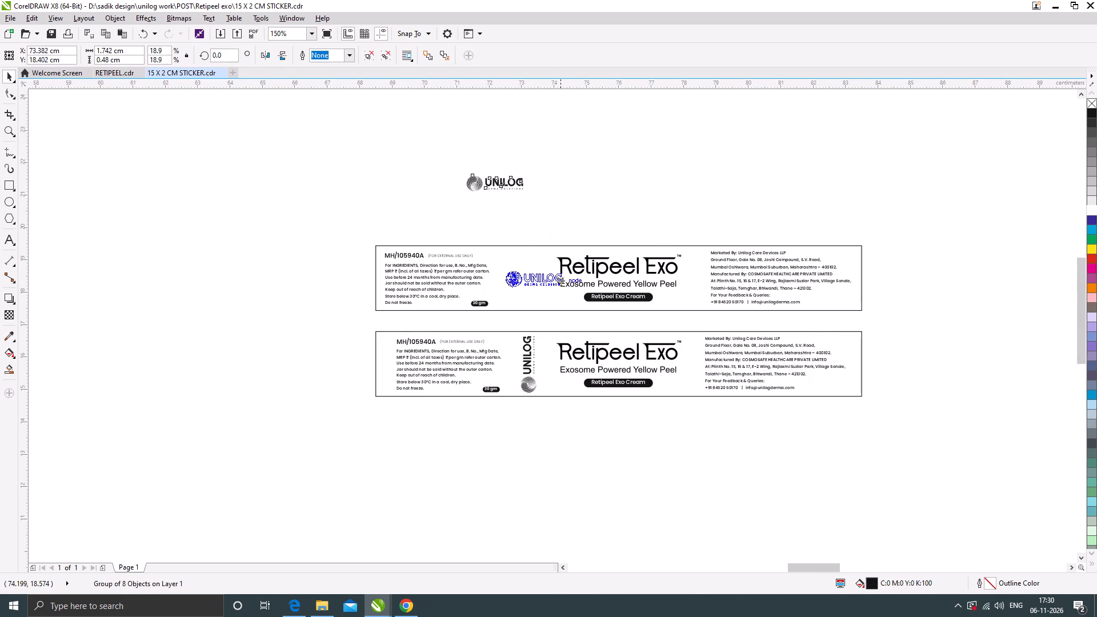
{"action": "left_click_drag", "start_coordinate": [557, 285], "coordinate": [531, 213]}
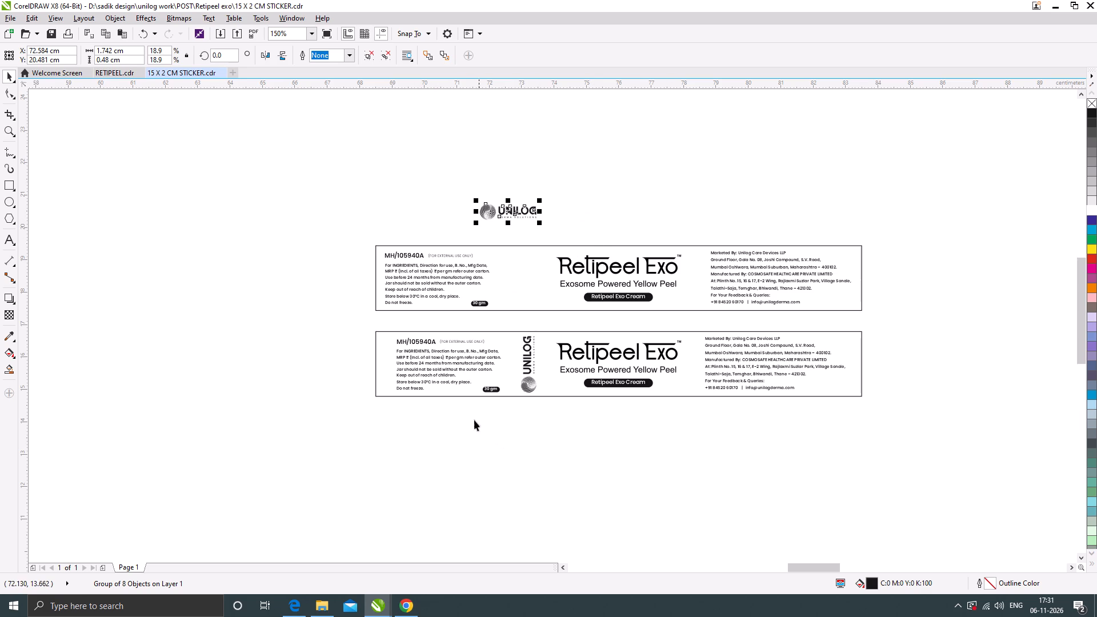
Move the lower sticker's product information block with "30 gm" slightly left, to about X 70.67 cm.
{"action": "scroll", "coordinate": [467, 406], "scroll_direction": "up", "scroll_amount": 1}
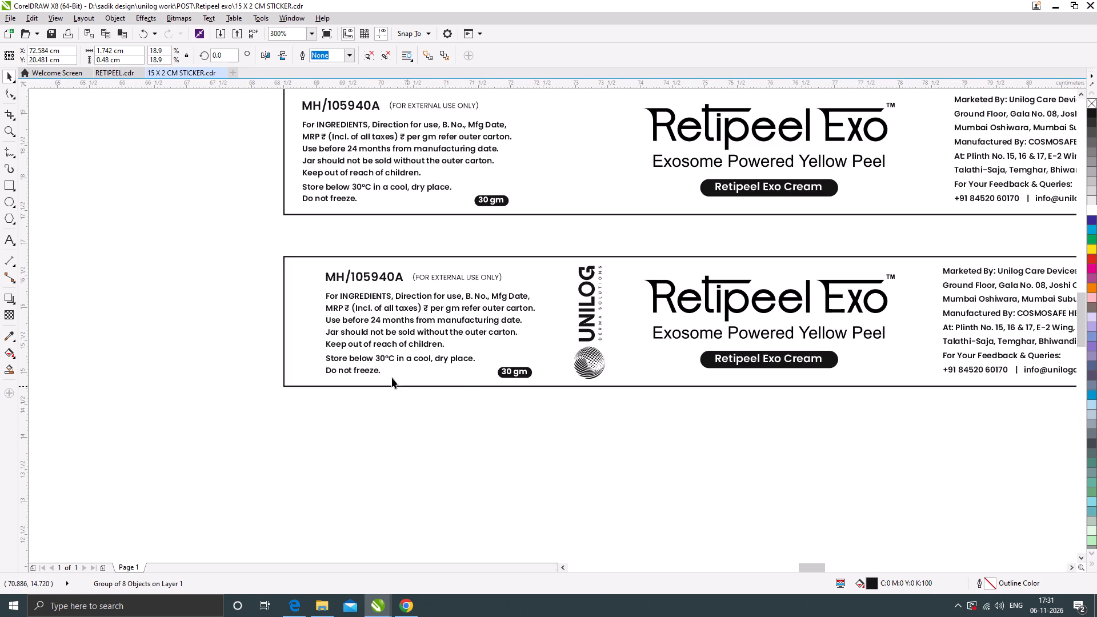
{"action": "left_click_drag", "start_coordinate": [304, 237], "coordinate": [555, 395]}
{"action": "scroll", "coordinate": [375, 278], "scroll_direction": "up", "scroll_amount": 1}
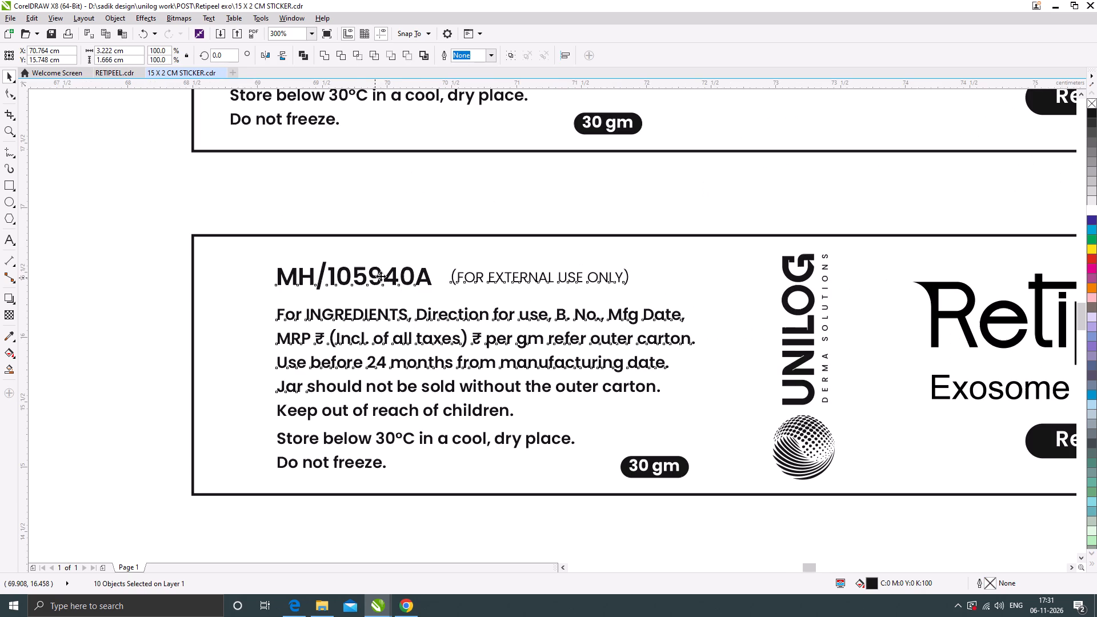
{"action": "left_click_drag", "start_coordinate": [390, 275], "coordinate": [377, 274]}
{"action": "scroll", "coordinate": [384, 273], "scroll_direction": "down", "scroll_amount": 2}
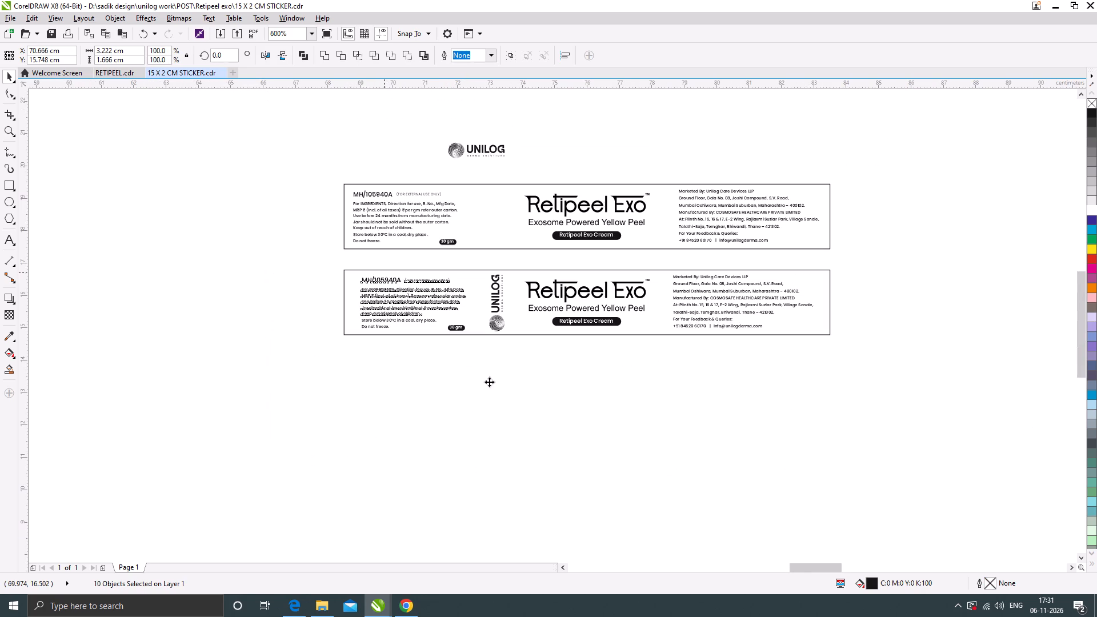
{"action": "left_click", "coordinate": [494, 392]}
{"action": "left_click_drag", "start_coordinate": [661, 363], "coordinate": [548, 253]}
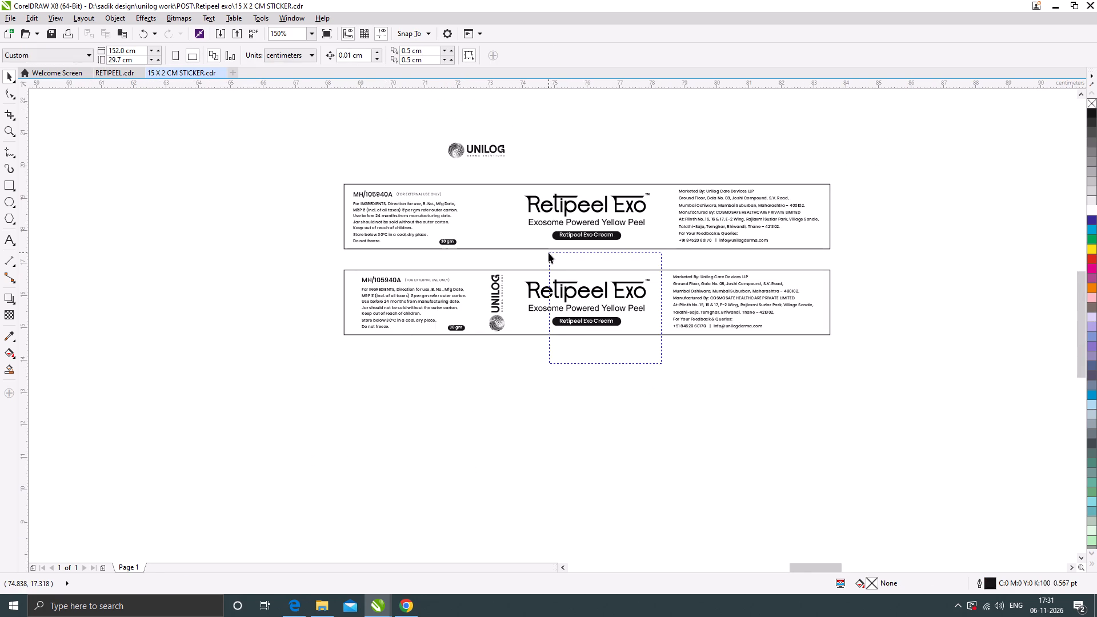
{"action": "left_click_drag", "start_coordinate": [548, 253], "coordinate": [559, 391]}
Scale the upper sticker's company details text block down to about 3.87 x 1.48 cm.
{"action": "left_click", "coordinate": [576, 237]}
{"action": "scroll", "coordinate": [586, 186], "scroll_direction": "up", "scroll_amount": 1}
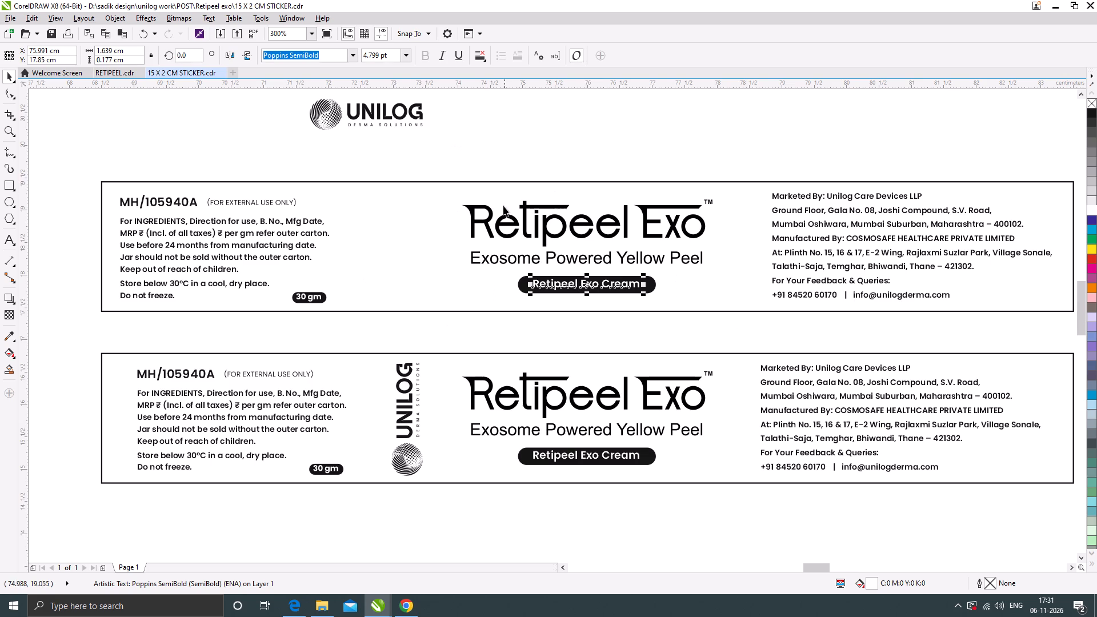
{"action": "scroll", "coordinate": [558, 233], "scroll_direction": "down", "scroll_amount": 1}
{"action": "left_click_drag", "start_coordinate": [867, 282], "coordinate": [650, 173]}
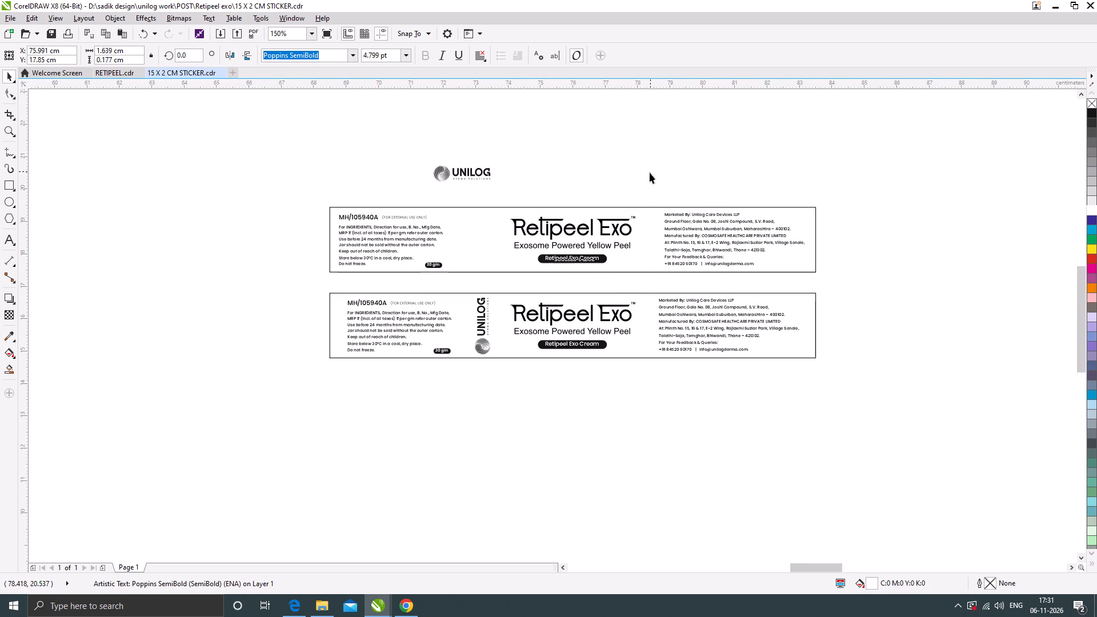
{"action": "left_click_drag", "start_coordinate": [650, 173], "coordinate": [650, 171]}
{"action": "scroll", "coordinate": [791, 214], "scroll_direction": "up", "scroll_amount": 1}
{"action": "left_click_drag", "start_coordinate": [824, 208], "coordinate": [806, 208]}
{"action": "scroll", "coordinate": [882, 265], "scroll_direction": "down", "scroll_amount": 1}
Repeat the same scaling on the upper sticker's product information block with "30 gm", bringing it to about 2.89 x 1.49 cm.
{"action": "left_click_drag", "start_coordinate": [339, 219], "coordinate": [505, 305]}
{"action": "key", "text": "ctrl+r"}
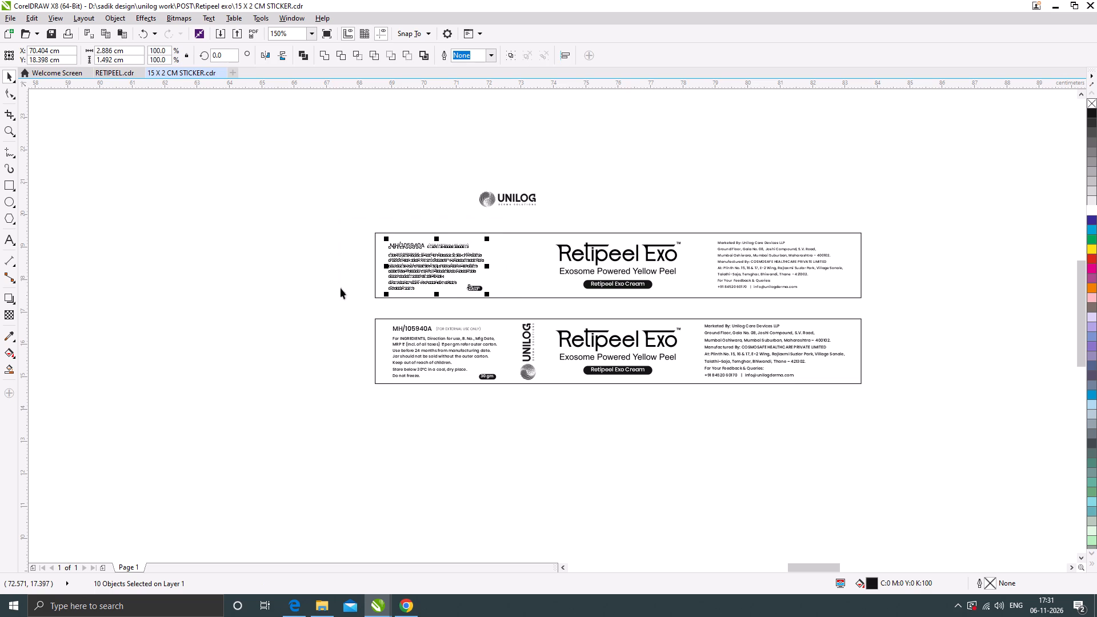
{"action": "left_click", "coordinate": [302, 279]}
Shift the horizontal UNILOG logo right and park the upper "Retipeel Exo Cream" pill above the sticker, at about X 79.08 cm, Y 20.91 cm.
{"action": "left_click_drag", "start_coordinate": [519, 200], "coordinate": [614, 212]}
{"action": "left_click_drag", "start_coordinate": [694, 308], "coordinate": [570, 276]}
{"action": "left_click_drag", "start_coordinate": [617, 285], "coordinate": [637, 268]}
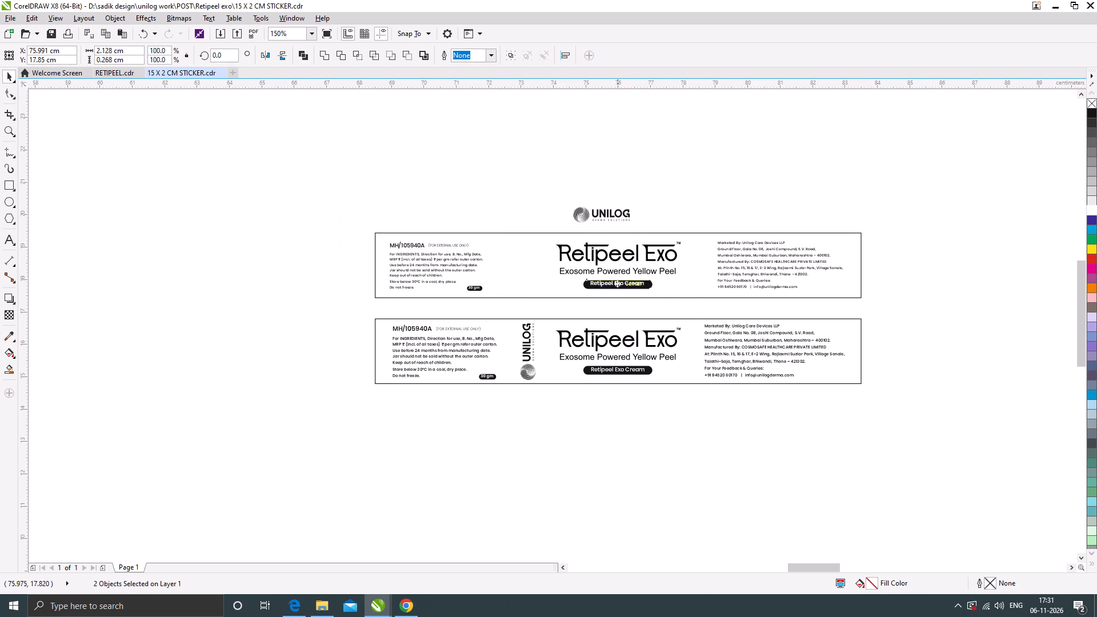
{"action": "left_click_drag", "start_coordinate": [637, 268], "coordinate": [717, 185]}
Move the upper sticker's Retipeel Exo title with its tagline left, to about X 74.14 cm, Y 18.60 cm.
{"action": "left_click_drag", "start_coordinate": [690, 306], "coordinate": [547, 234]}
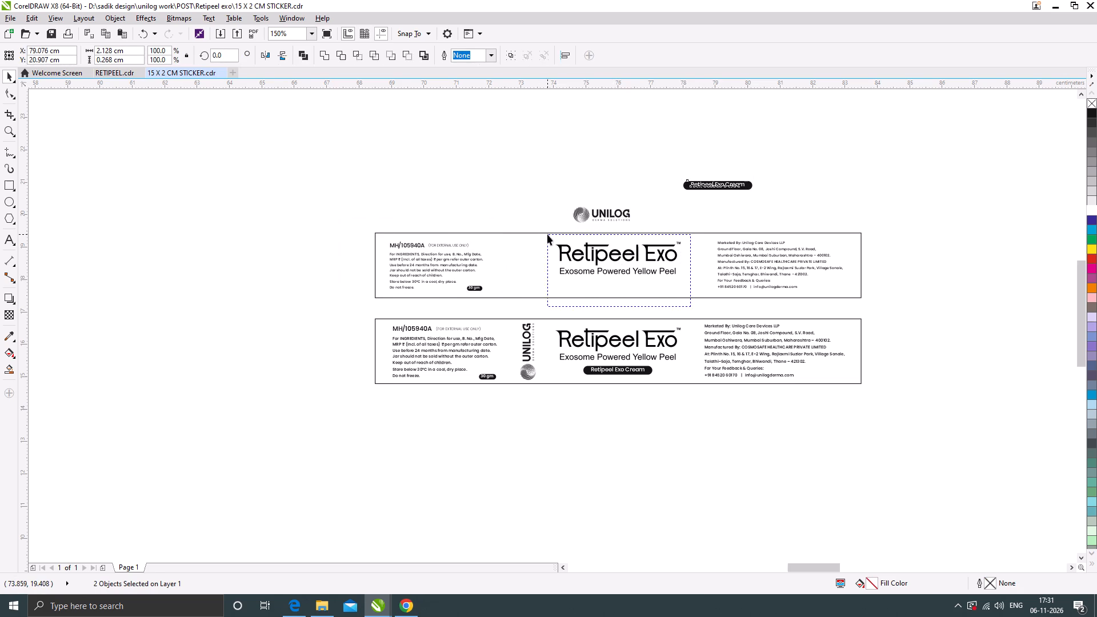
{"action": "left_click_drag", "start_coordinate": [547, 234], "coordinate": [545, 235]}
{"action": "left_click_drag", "start_coordinate": [596, 251], "coordinate": [541, 249]}
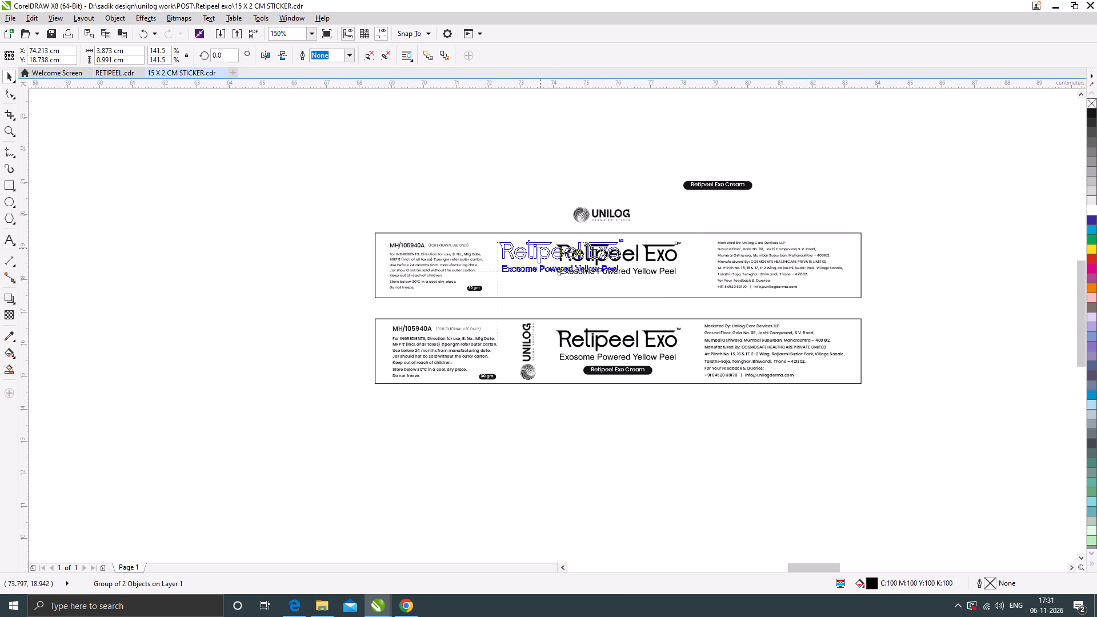
{"action": "left_click_drag", "start_coordinate": [541, 249], "coordinate": [537, 254]}
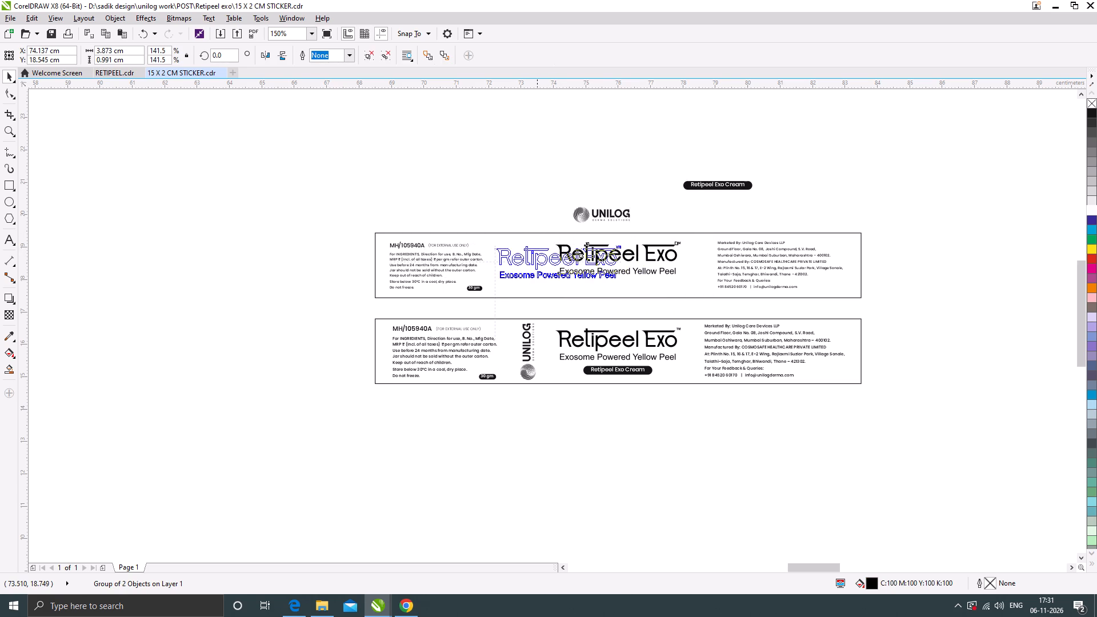
{"action": "left_click_drag", "start_coordinate": [537, 254], "coordinate": [537, 253]}
Move the upper sticker's company details text block right, to about X 81.29 cm.
{"action": "left_click_drag", "start_coordinate": [892, 313], "coordinate": [697, 233]}
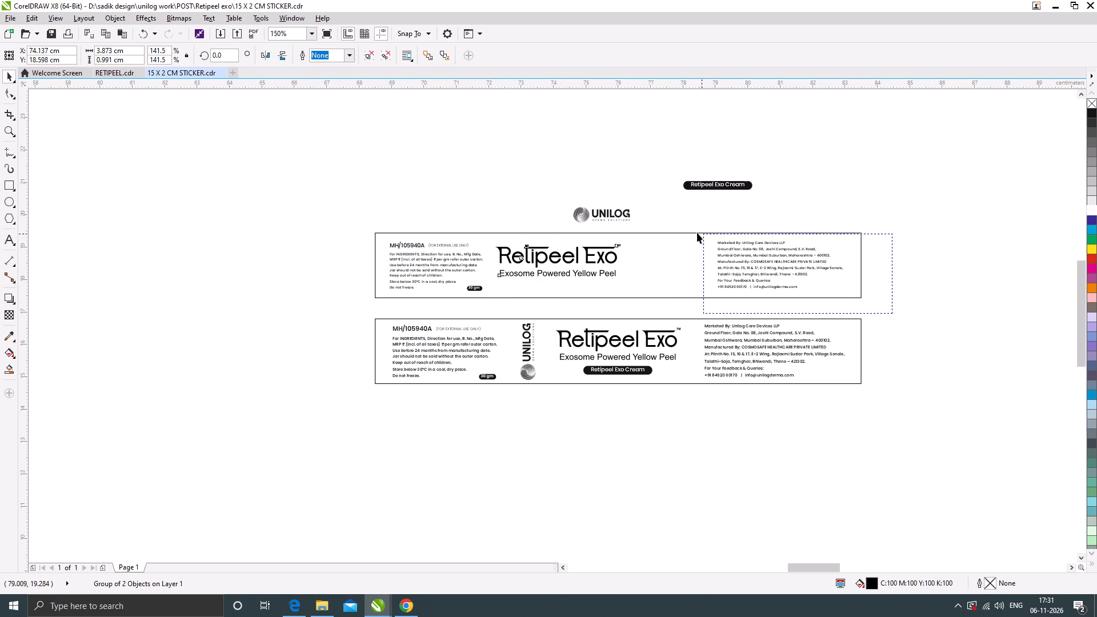
{"action": "left_click_drag", "start_coordinate": [697, 233], "coordinate": [690, 230]}
{"action": "scroll", "coordinate": [800, 254], "scroll_direction": "up", "scroll_amount": 1}
{"action": "left_click_drag", "start_coordinate": [767, 234], "coordinate": [787, 235]}
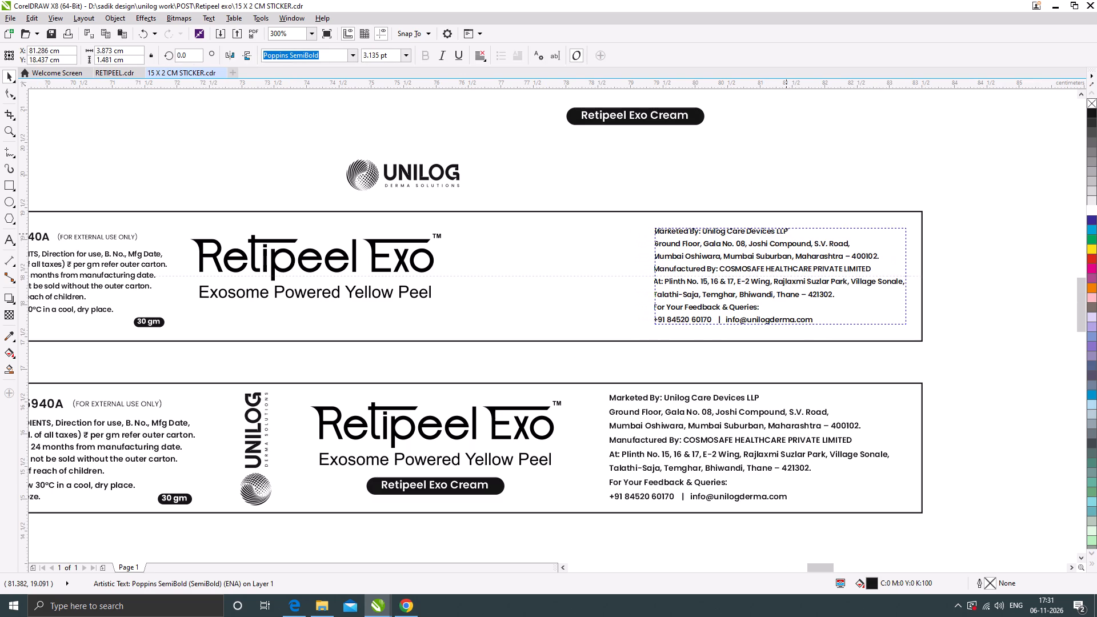
{"action": "left_click_drag", "start_coordinate": [787, 235], "coordinate": [787, 235]}
{"action": "scroll", "coordinate": [848, 257], "scroll_direction": "down", "scroll_amount": 1}
{"action": "left_click", "coordinate": [951, 307]}
Move the upper sticker's product information block with "30 gm" left, to about X 70.23 cm.
{"action": "scroll", "coordinate": [413, 247], "scroll_direction": "up", "scroll_amount": 1}
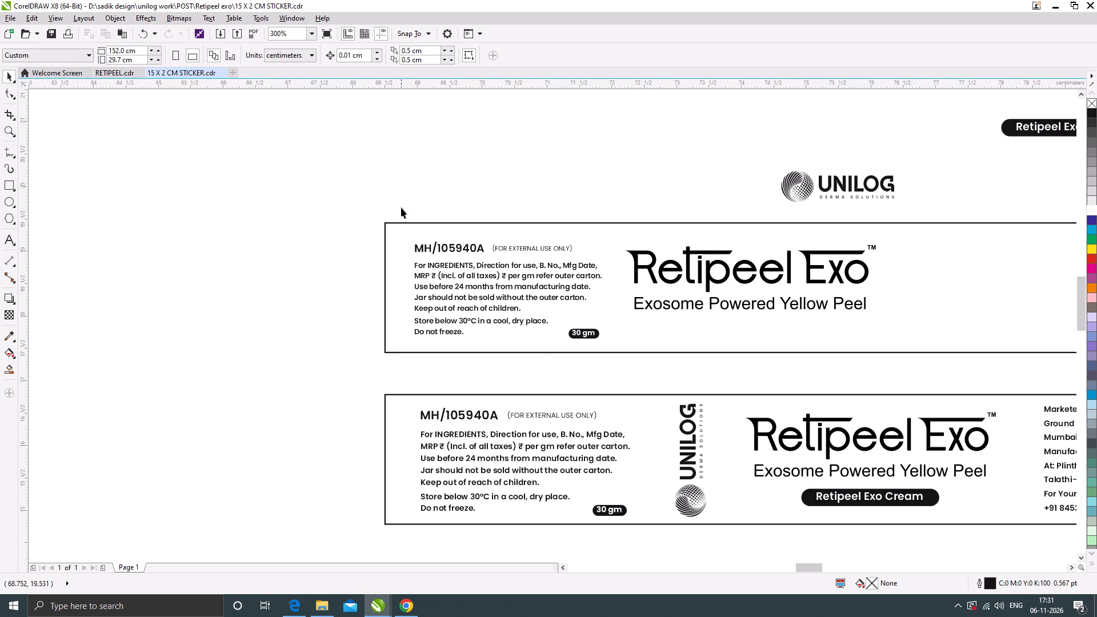
{"action": "left_click_drag", "start_coordinate": [401, 203], "coordinate": [622, 371]}
{"action": "scroll", "coordinate": [455, 260], "scroll_direction": "up", "scroll_amount": 1}
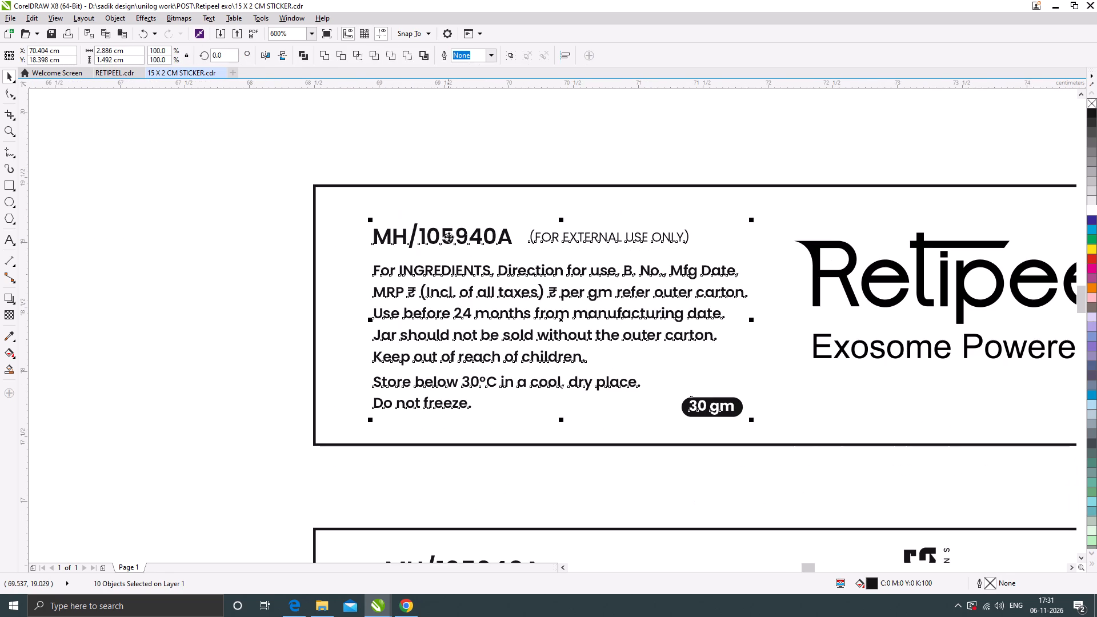
{"action": "left_click_drag", "start_coordinate": [449, 236], "coordinate": [421, 235]}
{"action": "scroll", "coordinate": [428, 235], "scroll_direction": "down", "scroll_amount": 1}
{"action": "left_click", "coordinate": [279, 257]}
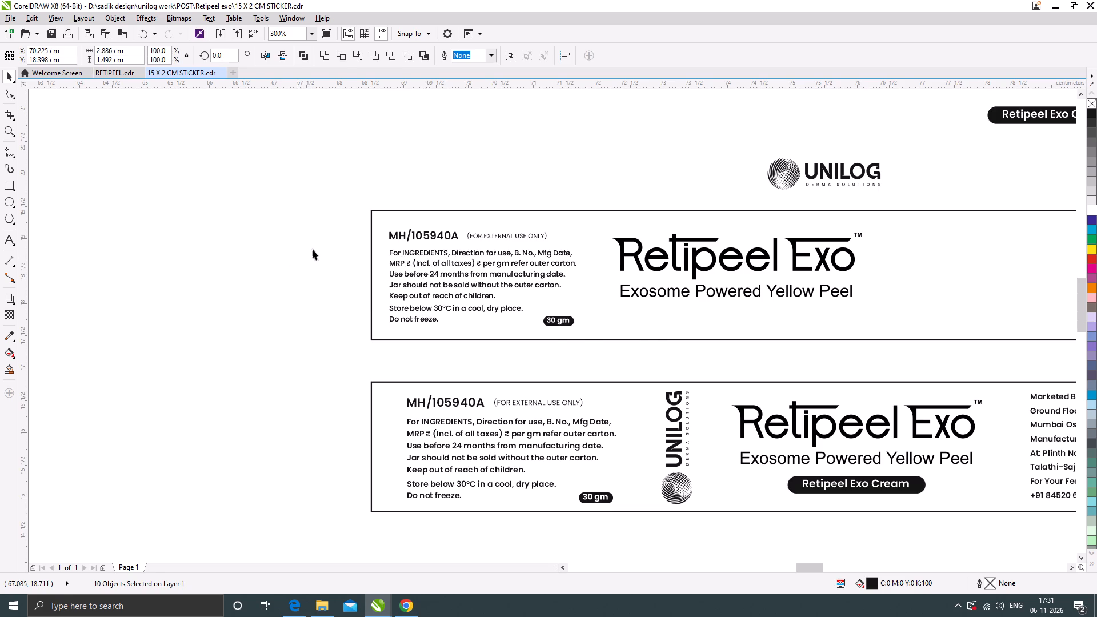
Move the upper sticker's Retipeel Exo title with its tagline further left, to about X 73.86 cm.
{"action": "scroll", "coordinate": [370, 243], "scroll_direction": "down", "scroll_amount": 1}
{"action": "scroll", "coordinate": [588, 259], "scroll_direction": "up", "scroll_amount": 1}
{"action": "left_click", "coordinate": [604, 243]}
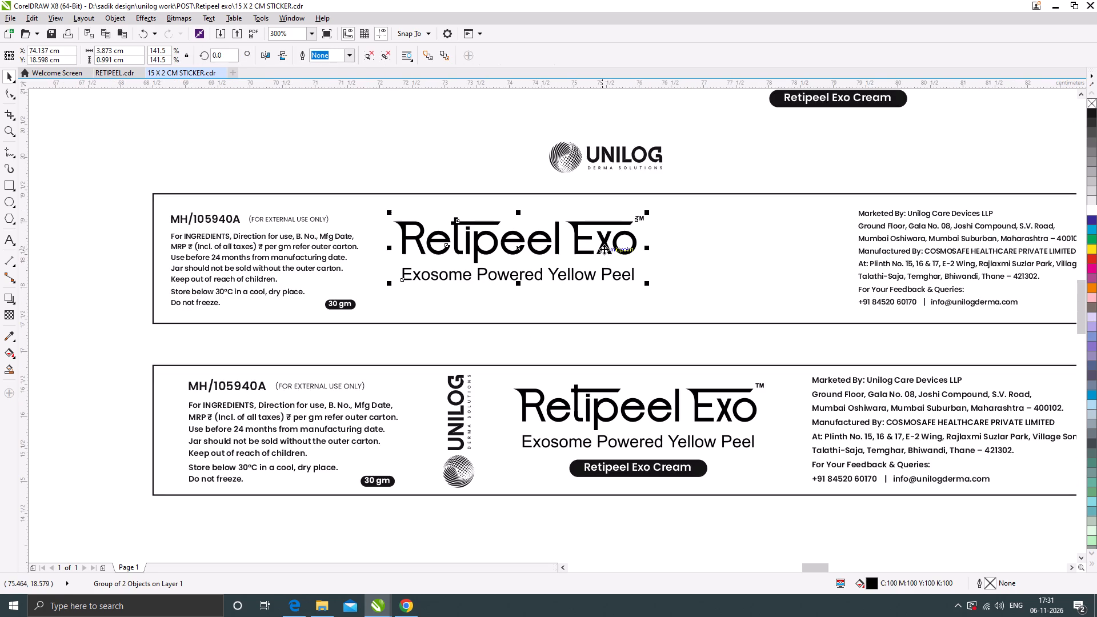
{"action": "left_click_drag", "start_coordinate": [605, 246], "coordinate": [589, 246]}
Place the horizontal UNILOG logo between the upper sticker's title and company details, enlarged to about 2.37 x 0.65 cm.
{"action": "scroll", "coordinate": [498, 265], "scroll_direction": "down", "scroll_amount": 1}
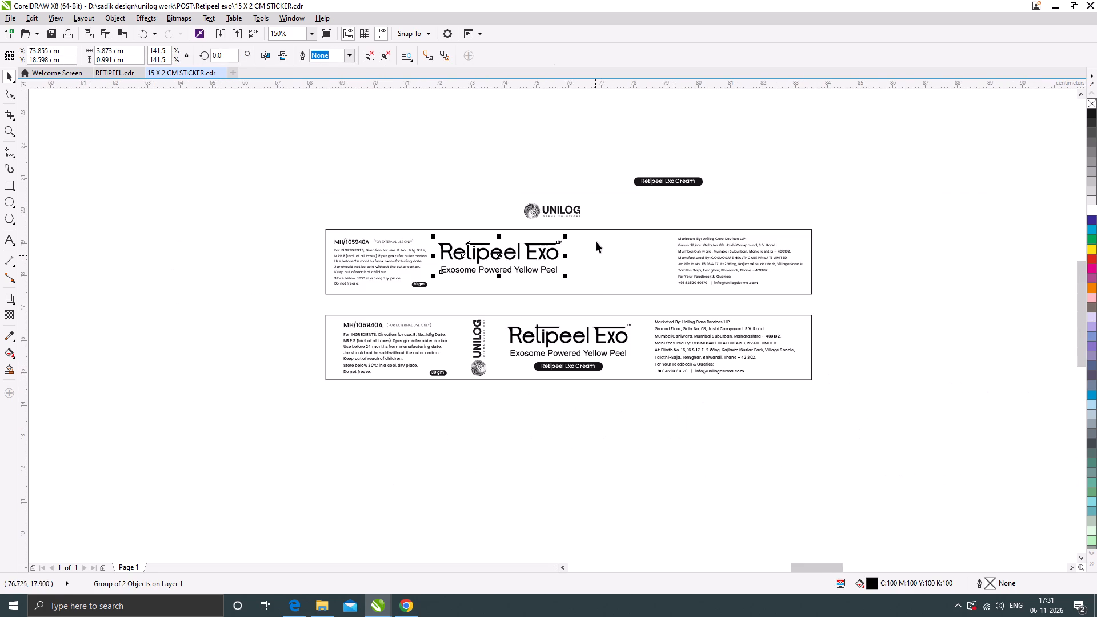
{"action": "left_click_drag", "start_coordinate": [564, 207], "coordinate": [633, 254]}
{"action": "scroll", "coordinate": [650, 246], "scroll_direction": "up", "scroll_amount": 1}
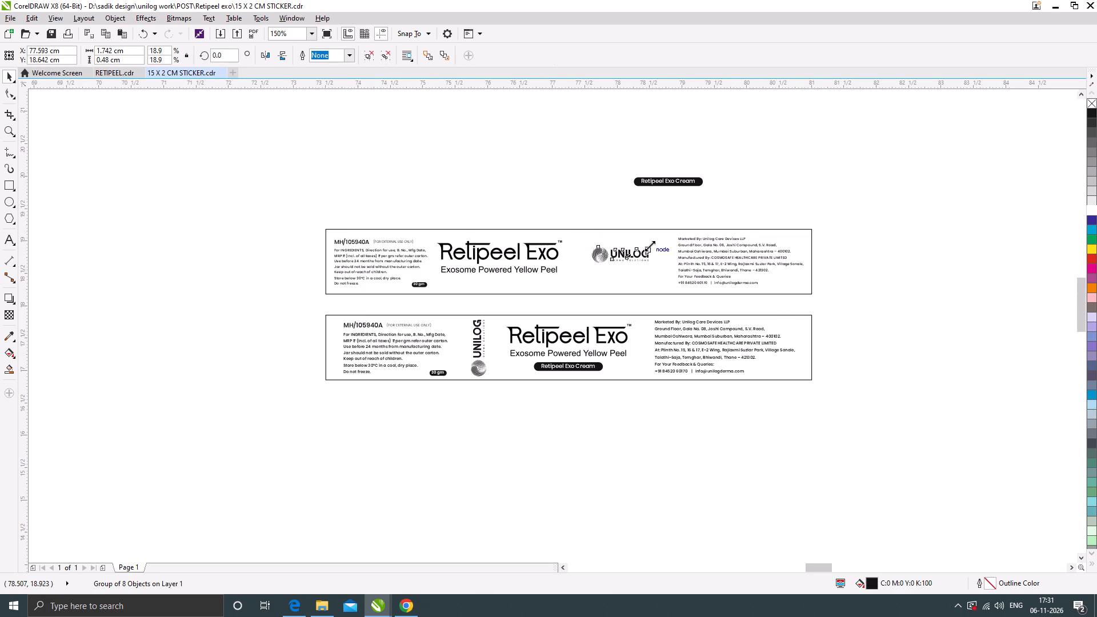
{"action": "left_click_drag", "start_coordinate": [650, 243], "coordinate": [669, 230]}
{"action": "scroll", "coordinate": [665, 261], "scroll_direction": "up", "scroll_amount": 1}
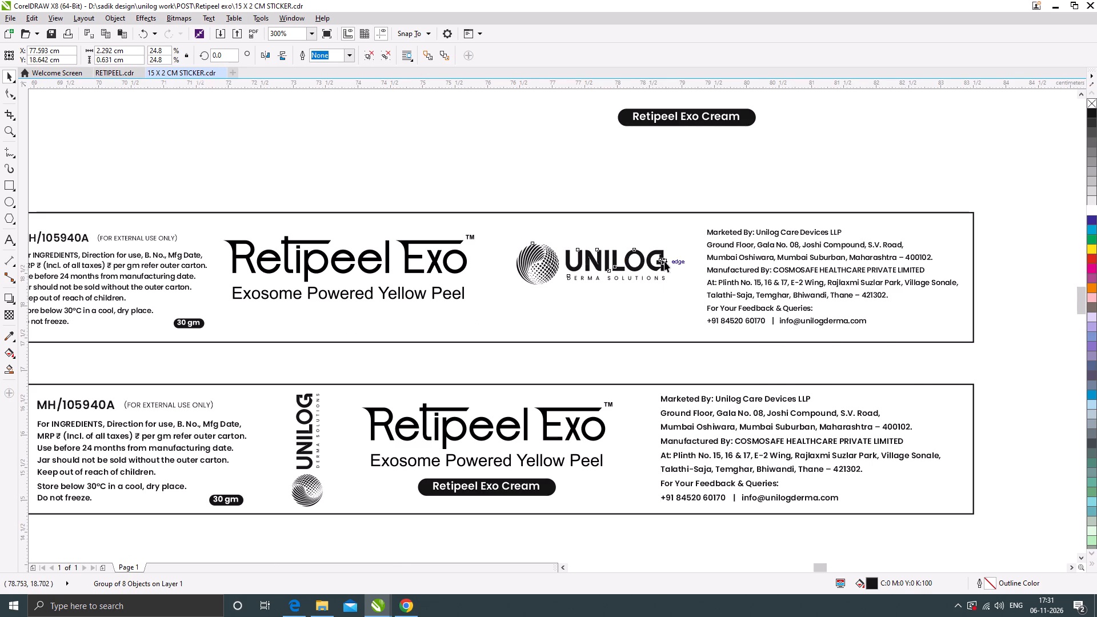
{"action": "left_click_drag", "start_coordinate": [658, 267], "coordinate": [661, 273]}
{"action": "scroll", "coordinate": [672, 261], "scroll_direction": "down", "scroll_amount": 1}
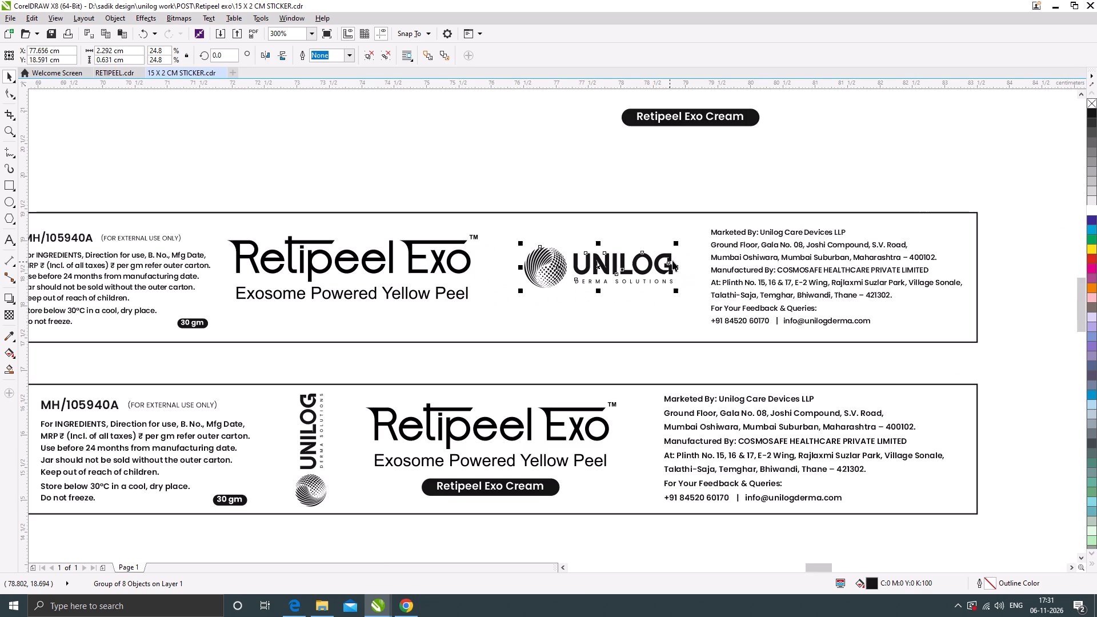
{"action": "scroll", "coordinate": [675, 249], "scroll_direction": "up", "scroll_amount": 1}
{"action": "left_click_drag", "start_coordinate": [678, 242], "coordinate": [687, 231]}
{"action": "scroll", "coordinate": [598, 252], "scroll_direction": "down", "scroll_amount": 1}
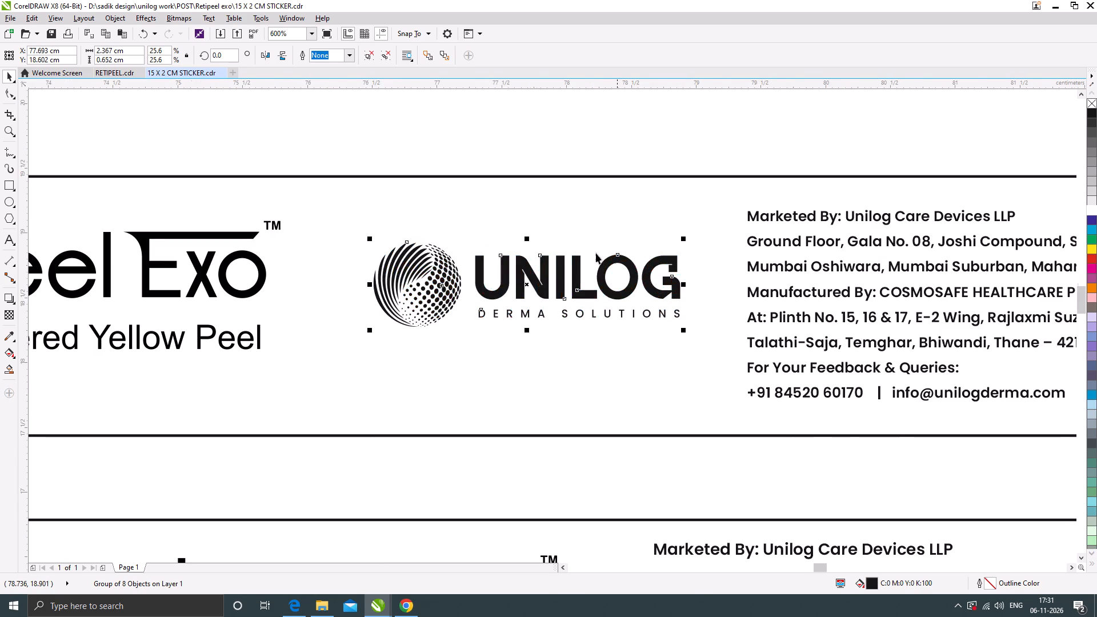
{"action": "scroll", "coordinate": [596, 253], "scroll_direction": "down", "scroll_amount": 1}
{"action": "left_click", "coordinate": [866, 297]}
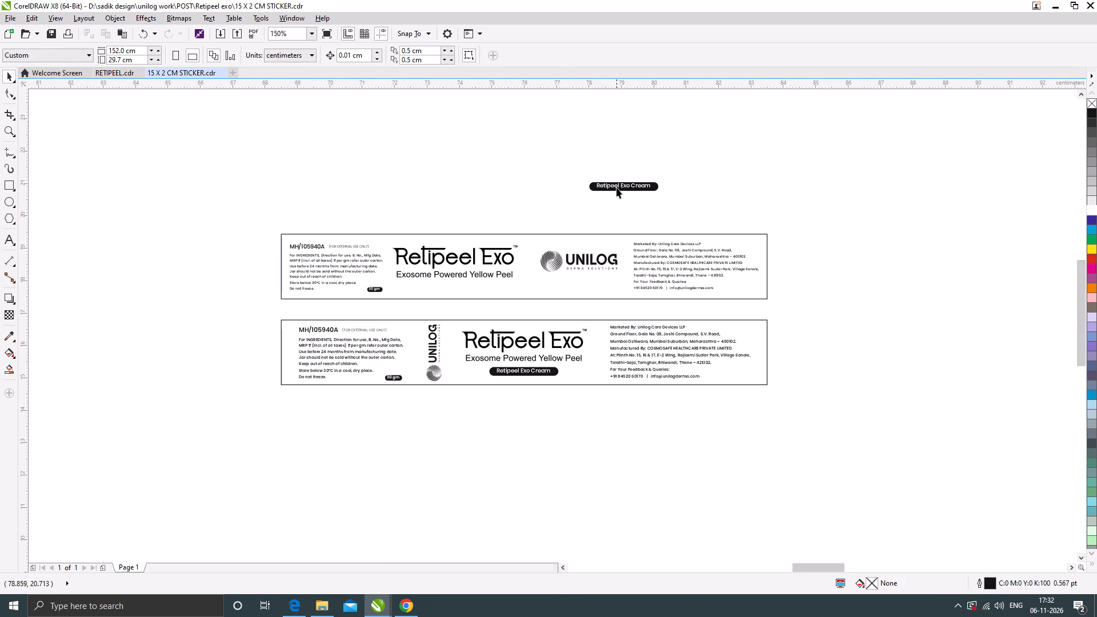
Group the parked "Retipeel Exo Cream" pill and place it below the upper sticker's tagline, at about X 73.86 cm, Y 17.78 cm.
{"action": "left_click", "coordinate": [616, 187]}
{"action": "left_click_drag", "start_coordinate": [555, 161], "coordinate": [759, 213]}
{"action": "key", "text": "ctrl+g"}
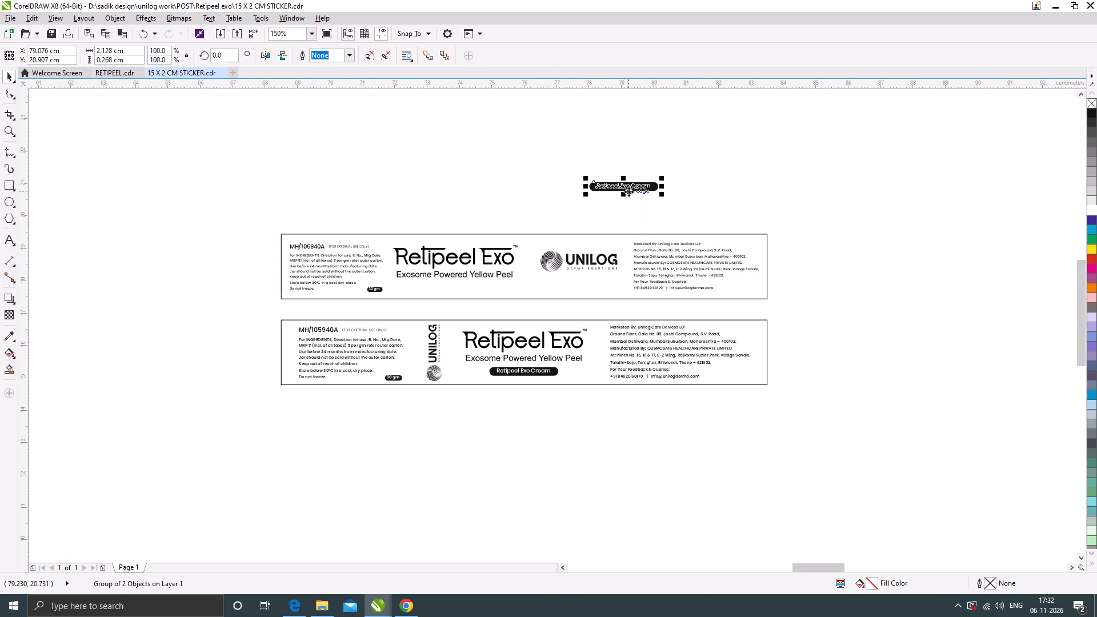
{"action": "left_click_drag", "start_coordinate": [631, 186], "coordinate": [465, 289]}
Scale the upper sticker's "Retipeel Exo Cream" pill down to about 1.91 x 0.24 cm.
{"action": "scroll", "coordinate": [474, 286], "scroll_direction": "up", "scroll_amount": 1}
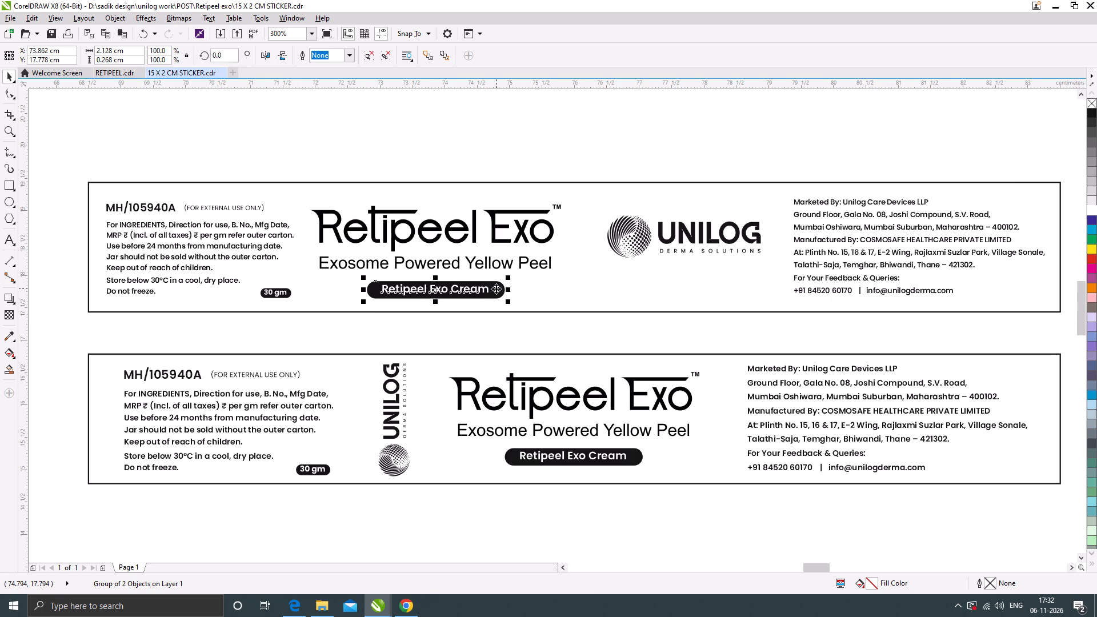
{"action": "scroll", "coordinate": [498, 286], "scroll_direction": "up", "scroll_amount": 1}
{"action": "left_click_drag", "start_coordinate": [515, 272], "coordinate": [501, 271]}
{"action": "scroll", "coordinate": [488, 271], "scroll_direction": "down", "scroll_amount": 2}
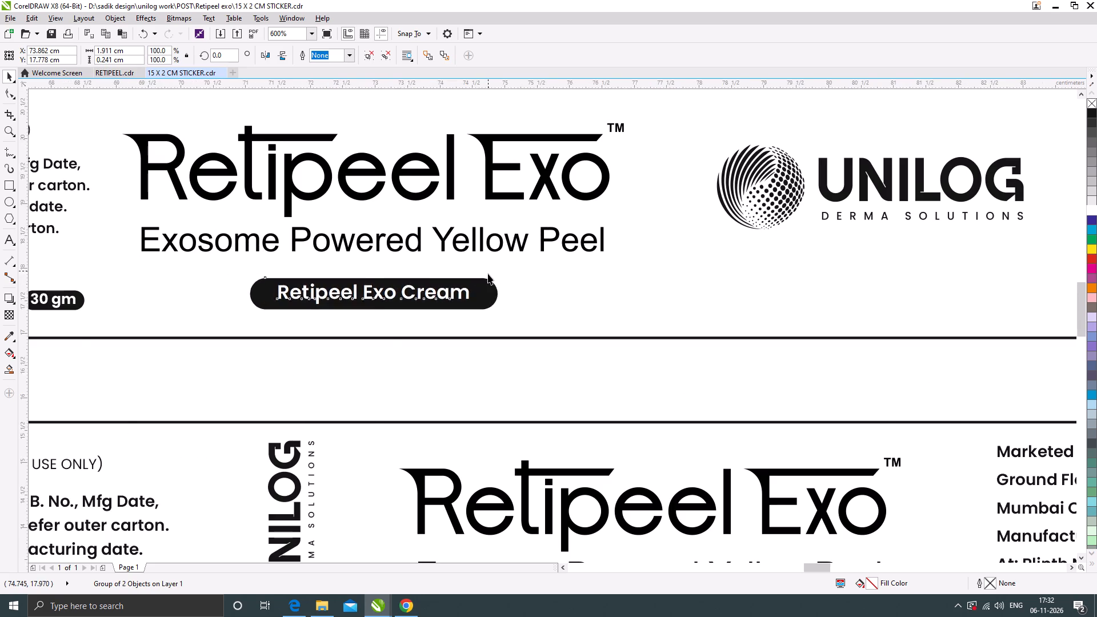
{"action": "left_click", "coordinate": [469, 192]}
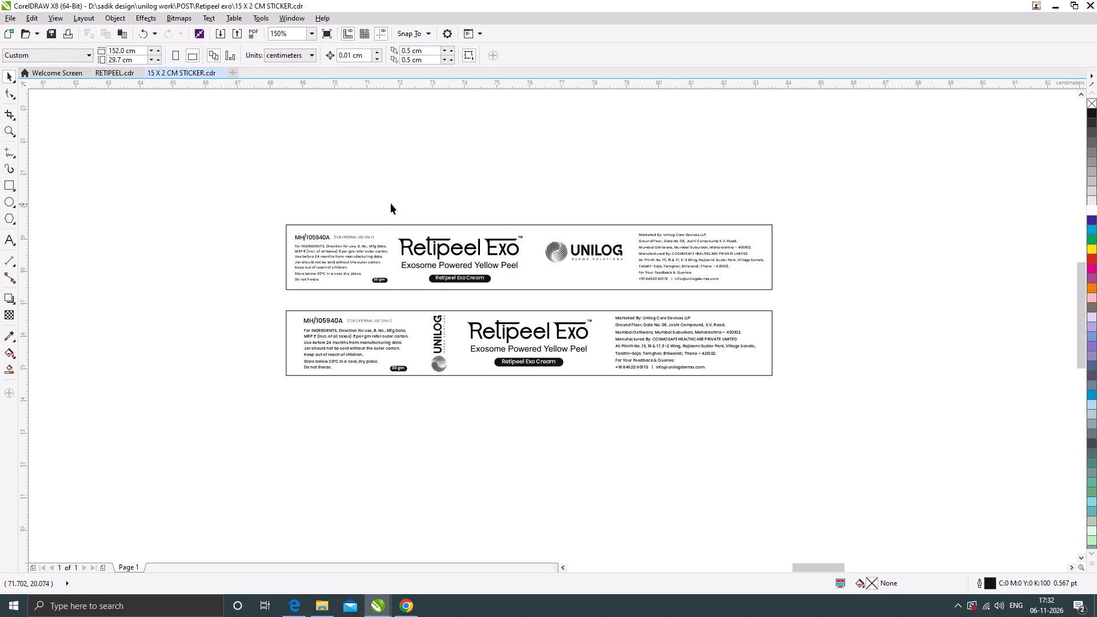
Move the upper sticker's title and "Retipeel Exo Cream" pill together slightly right and up, to about X 73.99 cm, Y 18.43 cm.
{"action": "left_click_drag", "start_coordinate": [393, 203], "coordinate": [538, 297]}
{"action": "scroll", "coordinate": [510, 248], "scroll_direction": "up", "scroll_amount": 2}
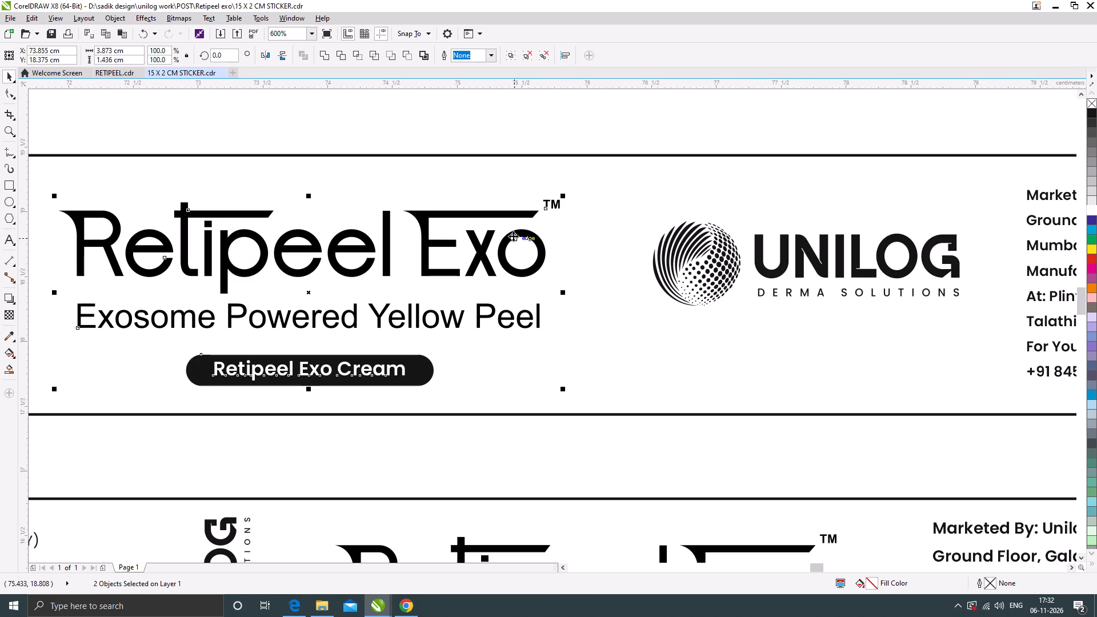
{"action": "left_click_drag", "start_coordinate": [513, 236], "coordinate": [531, 233]}
{"action": "scroll", "coordinate": [560, 251], "scroll_direction": "down", "scroll_amount": 2}
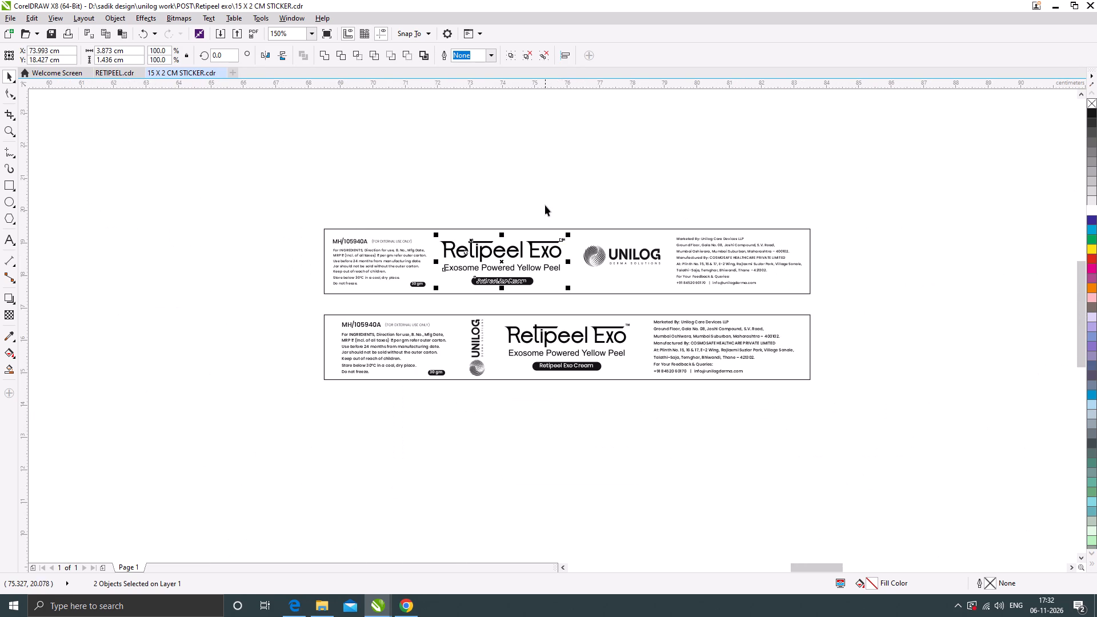
{"action": "left_click", "coordinate": [546, 202]}
{"action": "left_click", "coordinate": [902, 305]}
{"action": "left_click", "coordinate": [252, 280]}
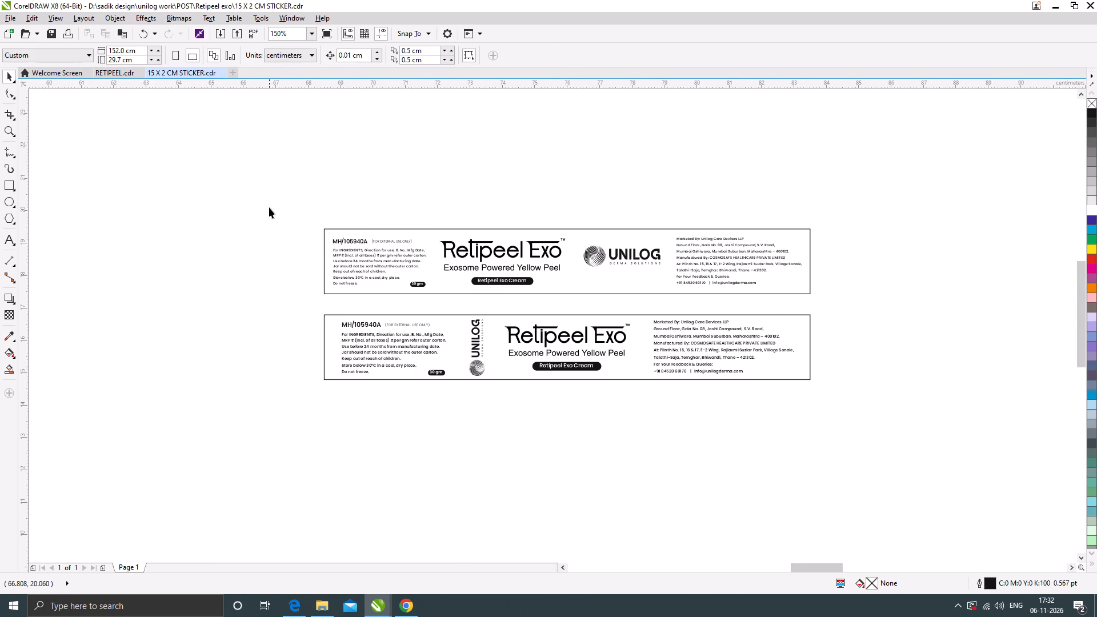
Save the sticker document.
{"action": "key", "text": "ctrl+s"}
Zoom in to frame both stickers and start a screen capture of them.
{"action": "left_click", "coordinate": [12, 129]}
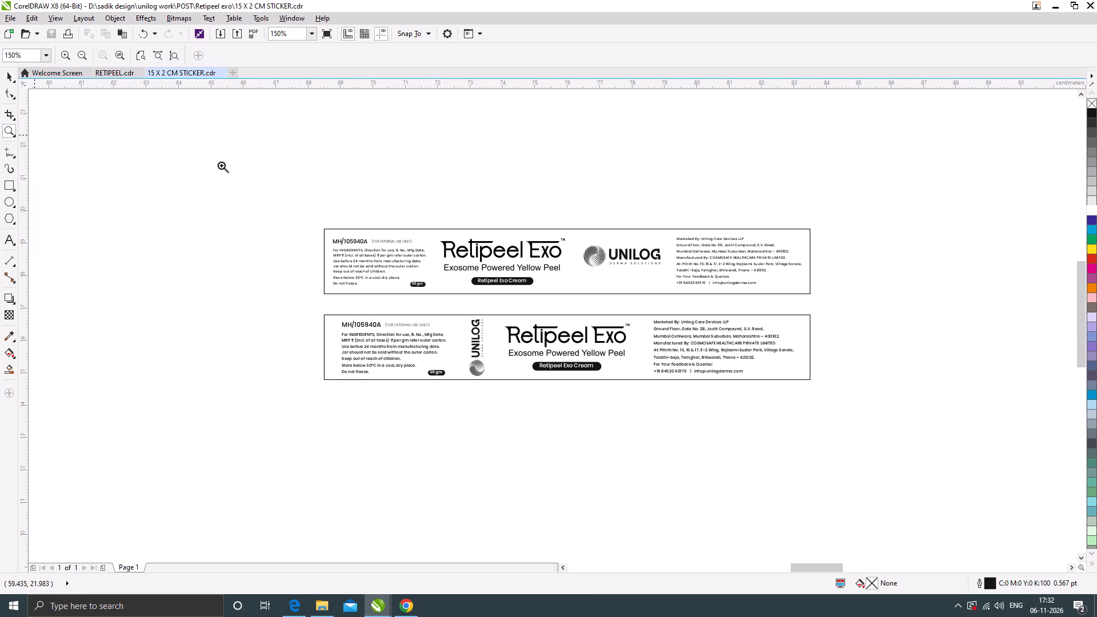
{"action": "left_click_drag", "start_coordinate": [311, 219], "coordinate": [816, 388]}
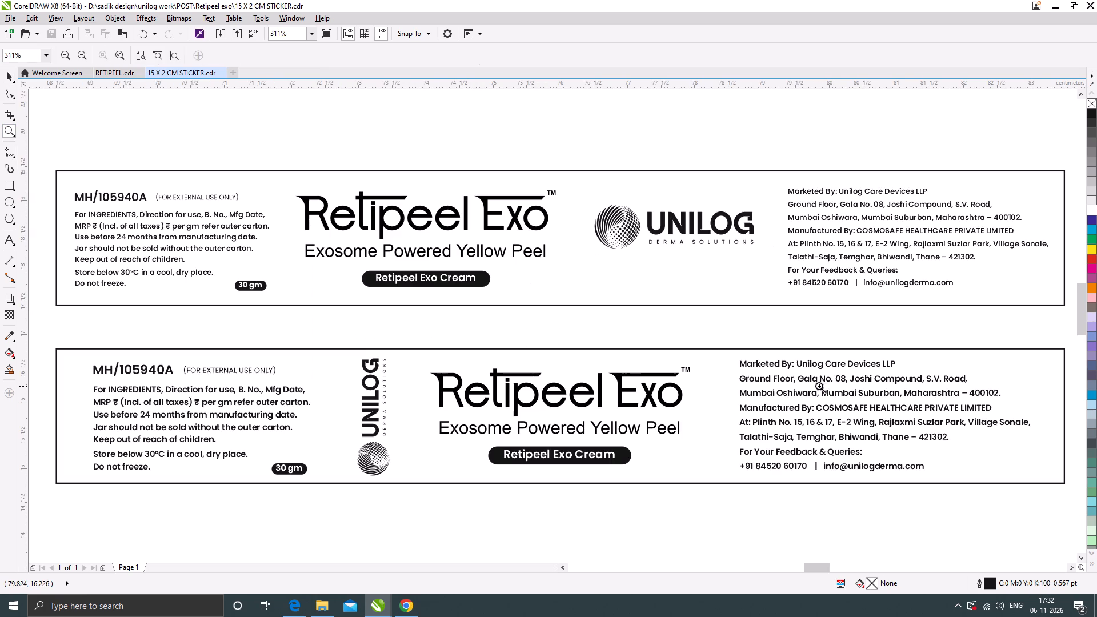
{"action": "key", "text": "F9"}
{"action": "key", "text": "Print"}
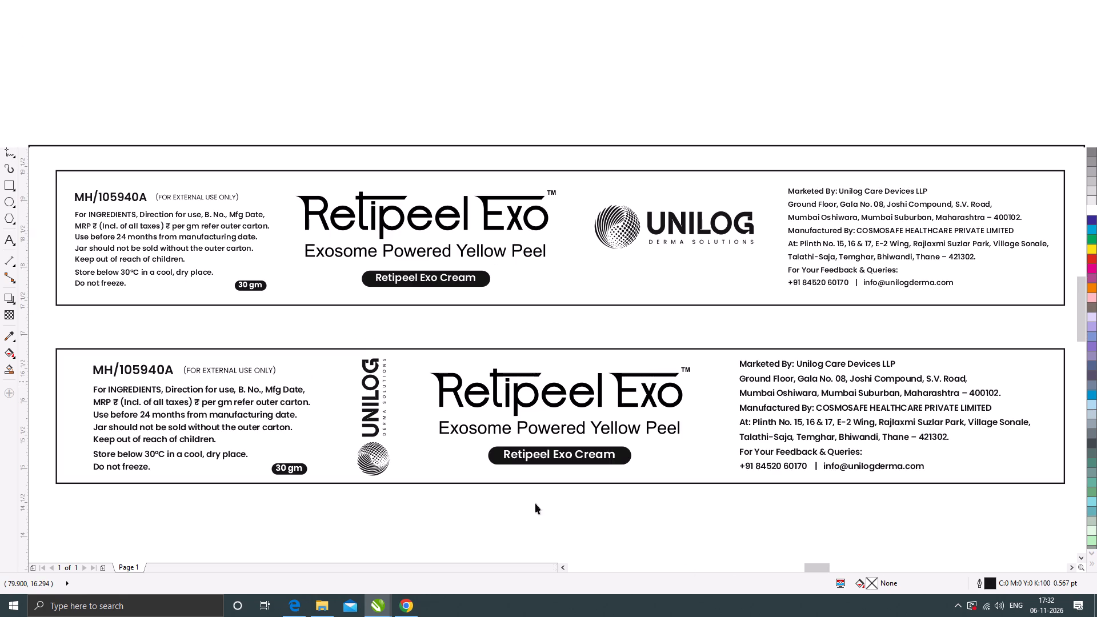
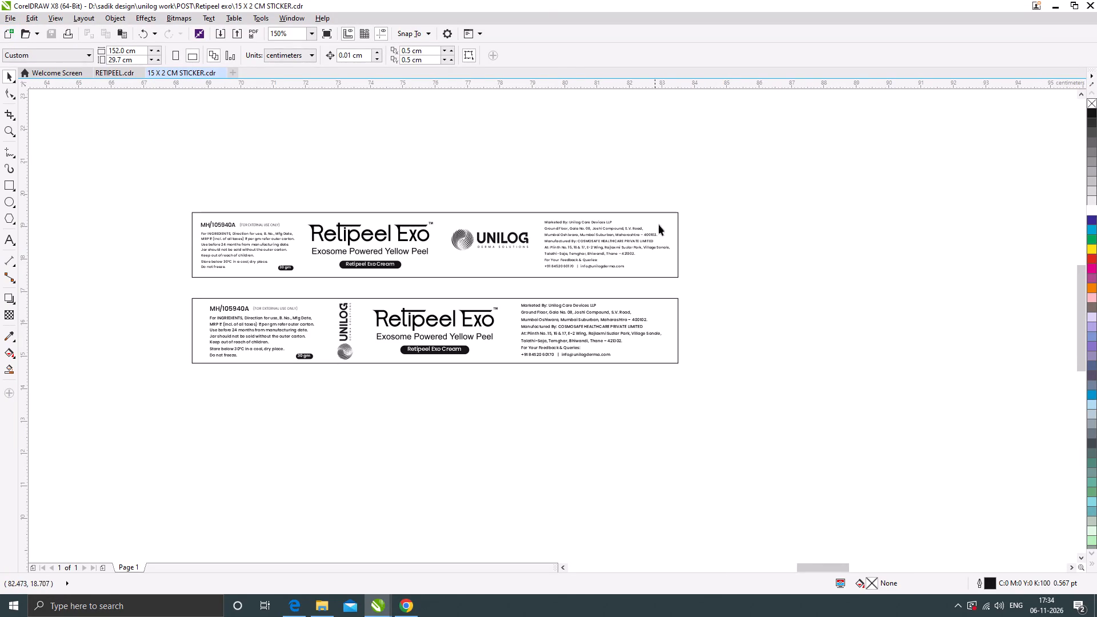
Save a copy of the drawing to the Desktop as the CorelDRAW file 15 X 2 CM STICKER.
{"action": "left_click", "coordinate": [664, 220]}
{"action": "left_click", "coordinate": [758, 236]}
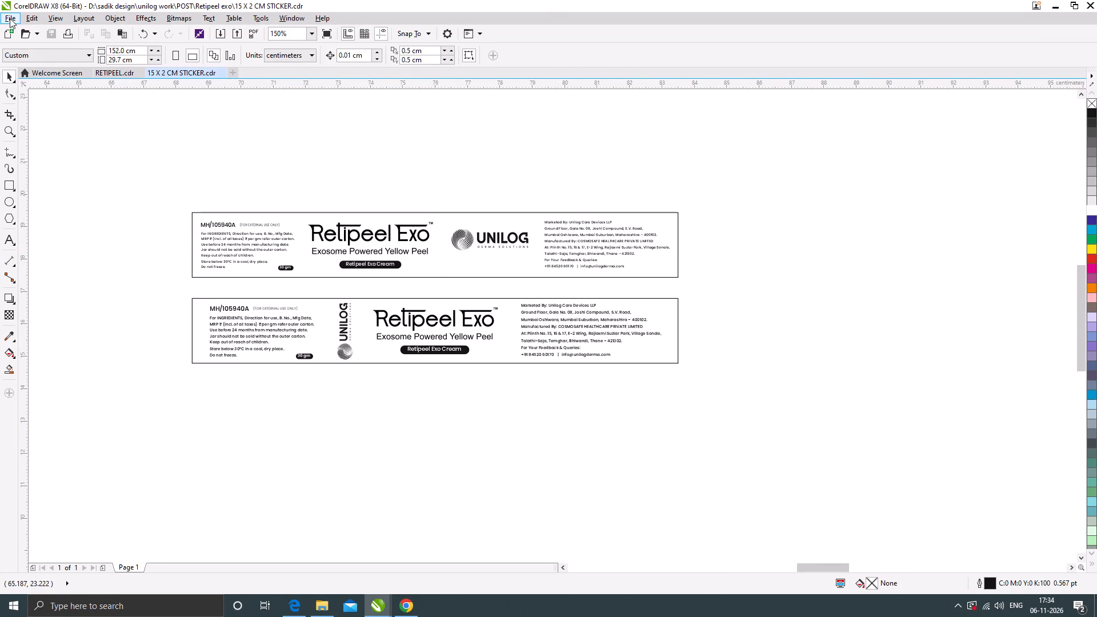
{"action": "left_click", "coordinate": [10, 19]}
{"action": "left_click", "coordinate": [45, 129]}
{"action": "left_click", "coordinate": [172, 88]}
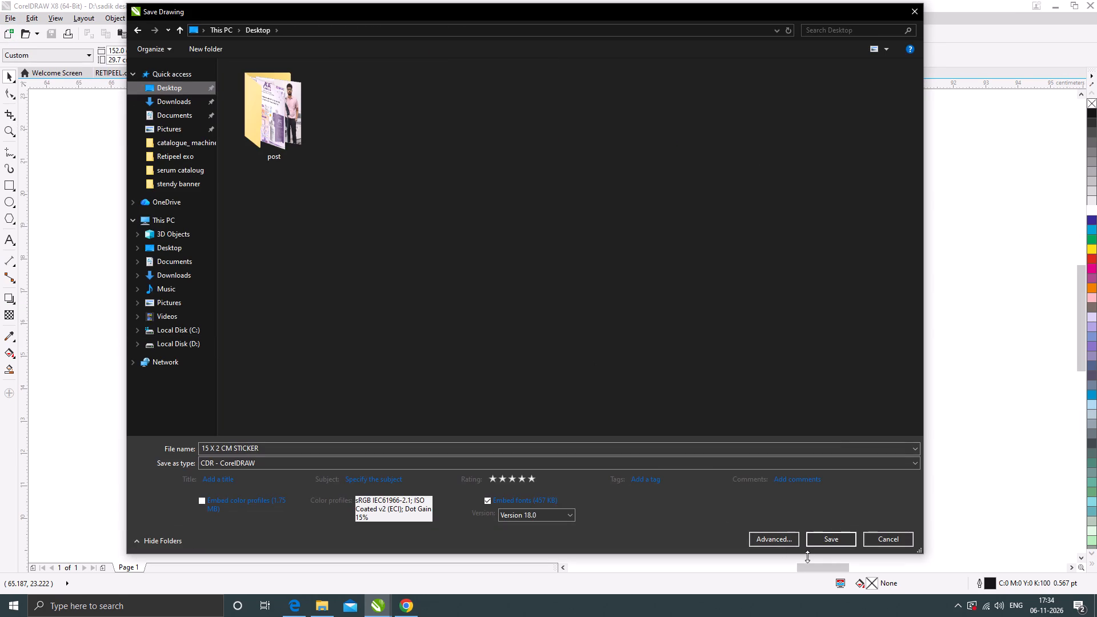
{"action": "left_click", "coordinate": [834, 539]}
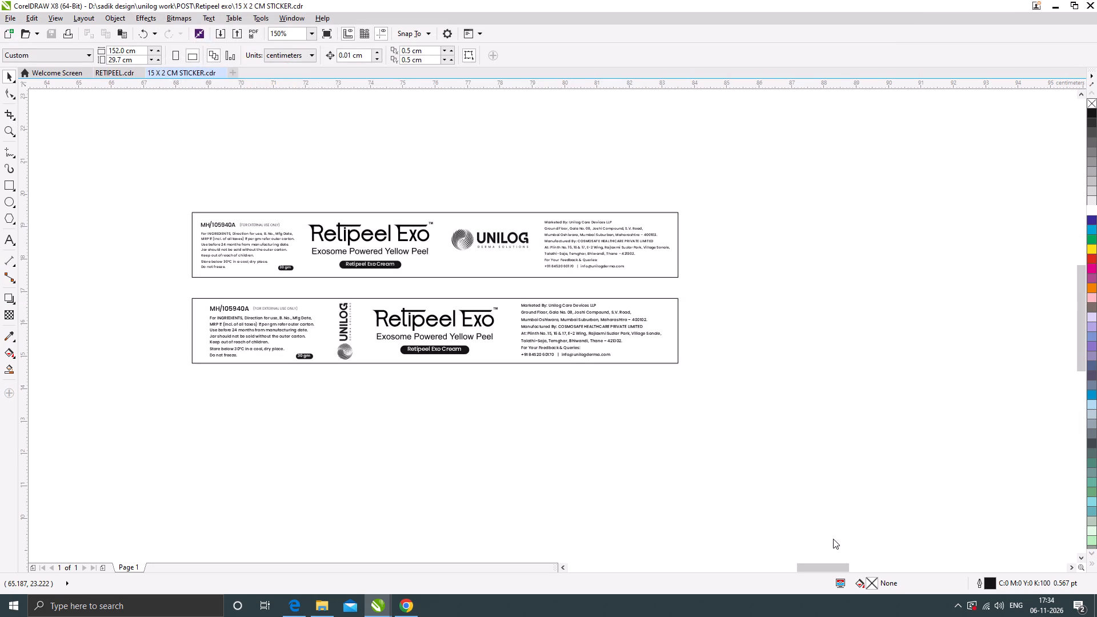
Switch to the Windows desktop, refresh it and open the options for the 15 X 2 CM STICKER file.
{"action": "left_click", "coordinate": [1055, 3]}
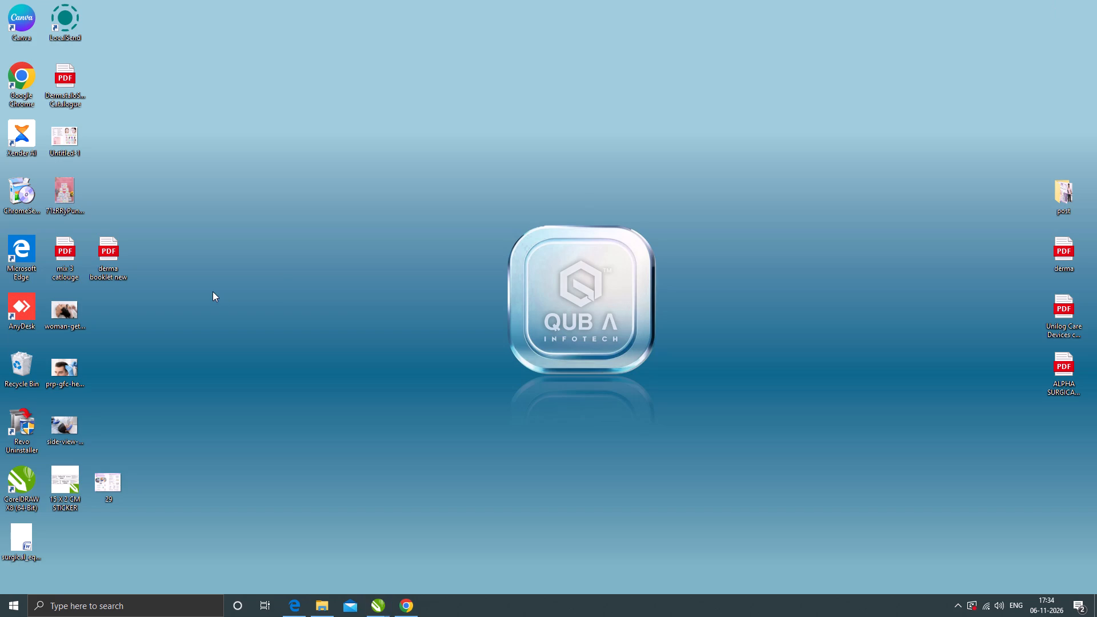
{"action": "right_click", "coordinate": [211, 290]}
{"action": "left_click", "coordinate": [237, 326]}
{"action": "right_click", "coordinate": [65, 482]}
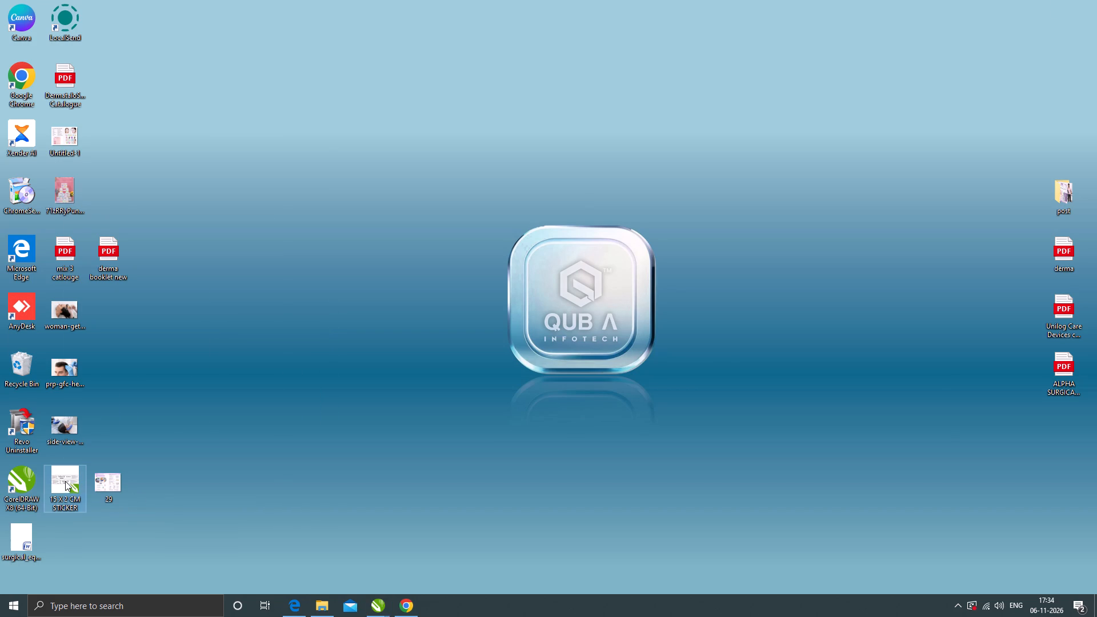